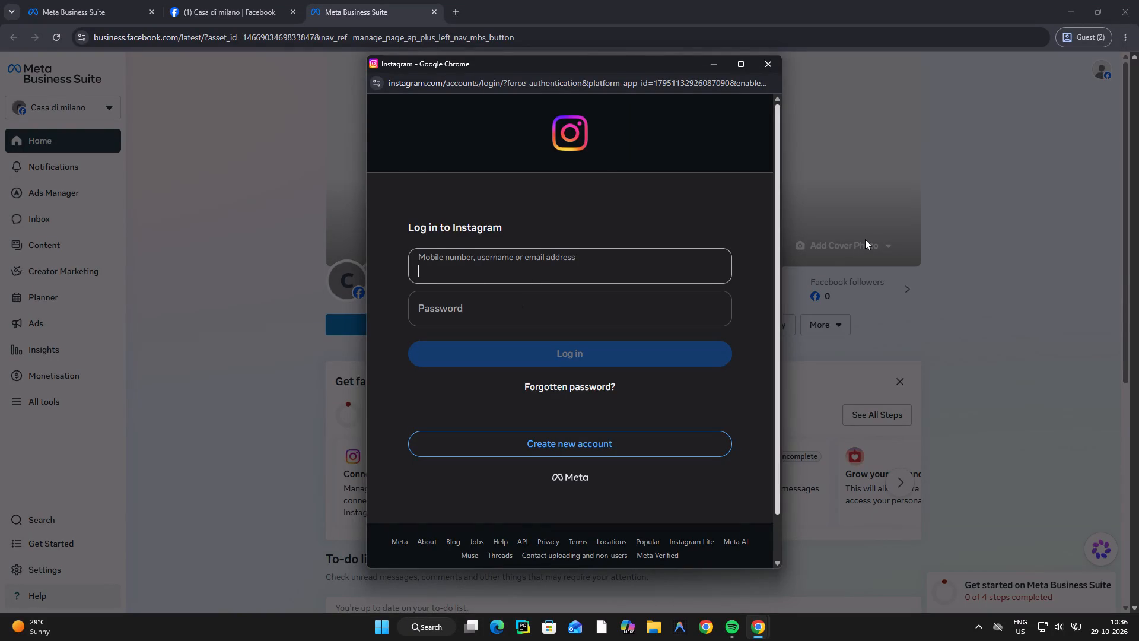
Abandon connecting an Instagram account by closing its login window and the Instagram message settings dialog.
click(757, 68)
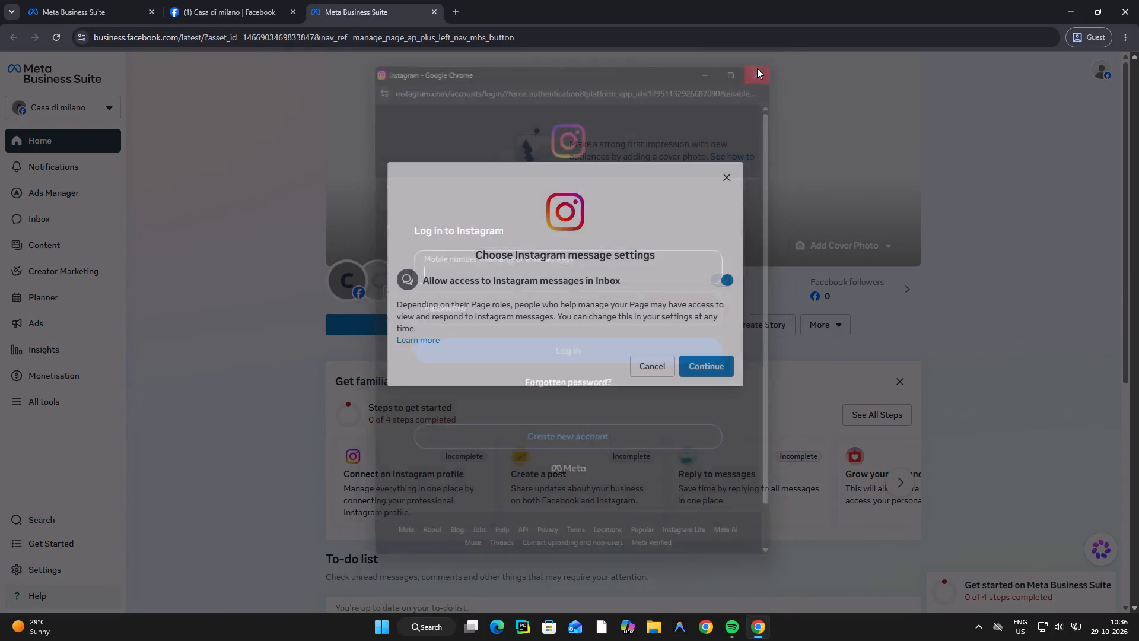
click(724, 362)
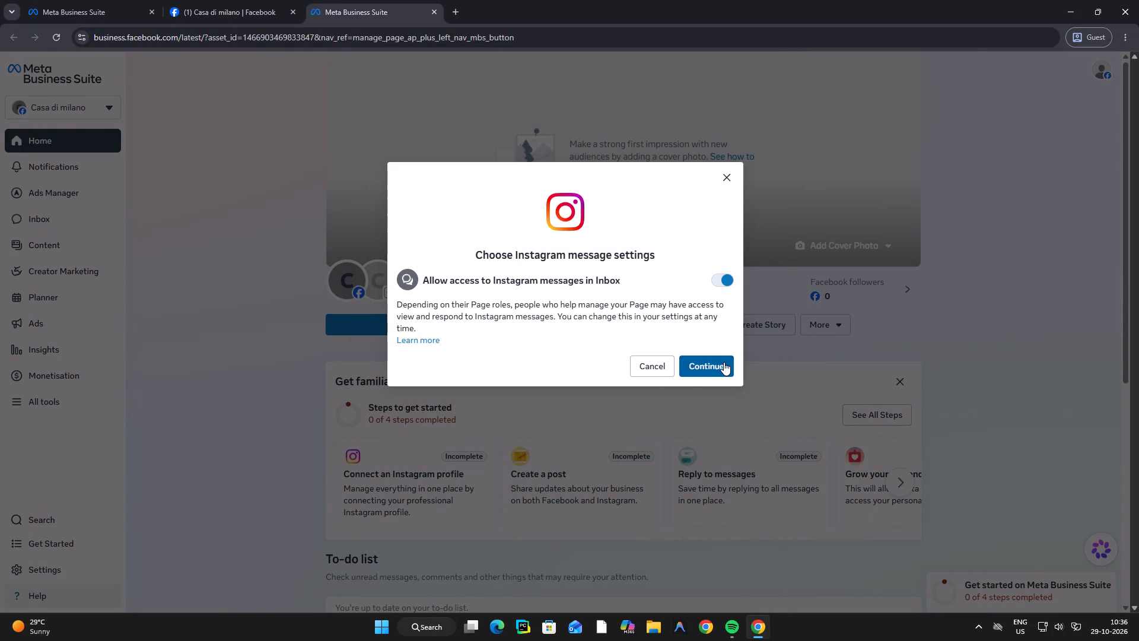
click(771, 64)
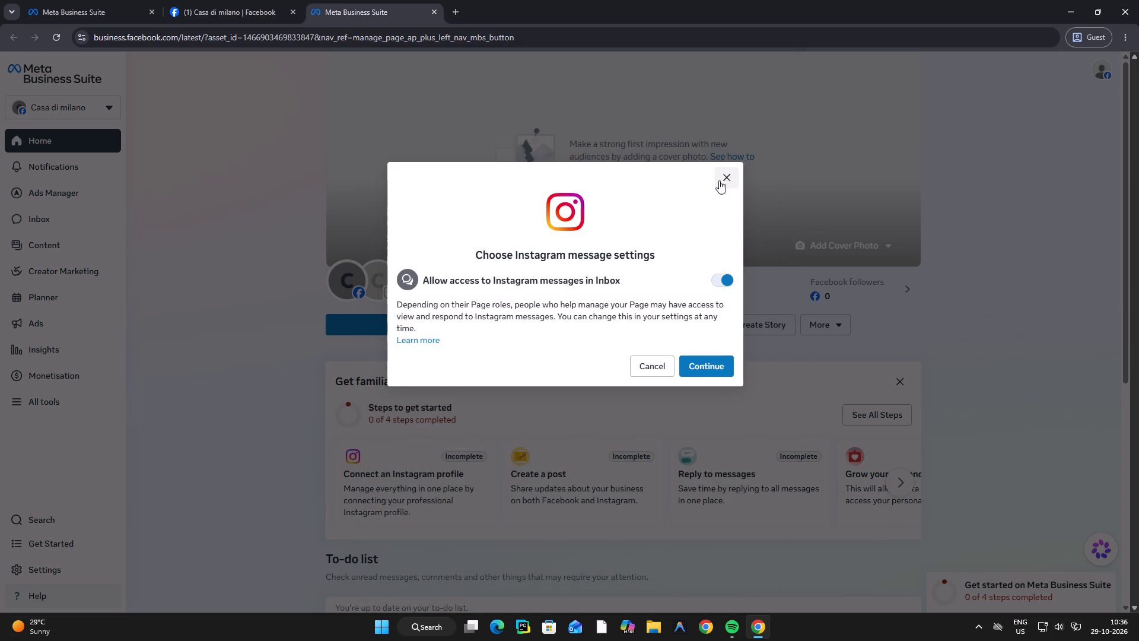
click(719, 180)
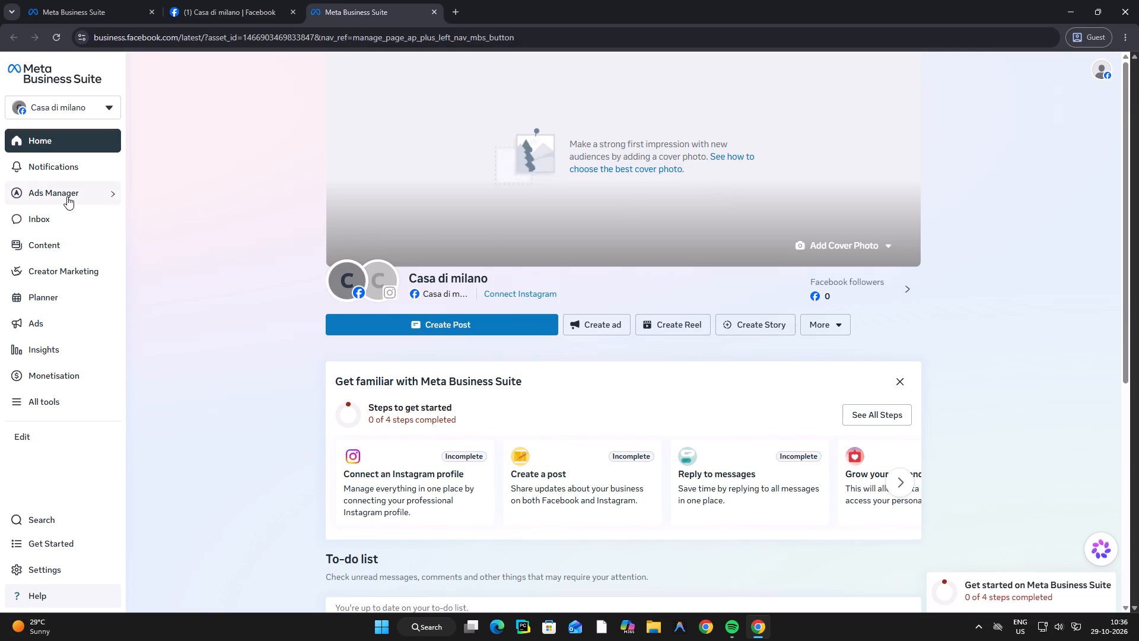
Open the Campaigns page of Ads Manager for the Casa di milano page.
click(67, 196)
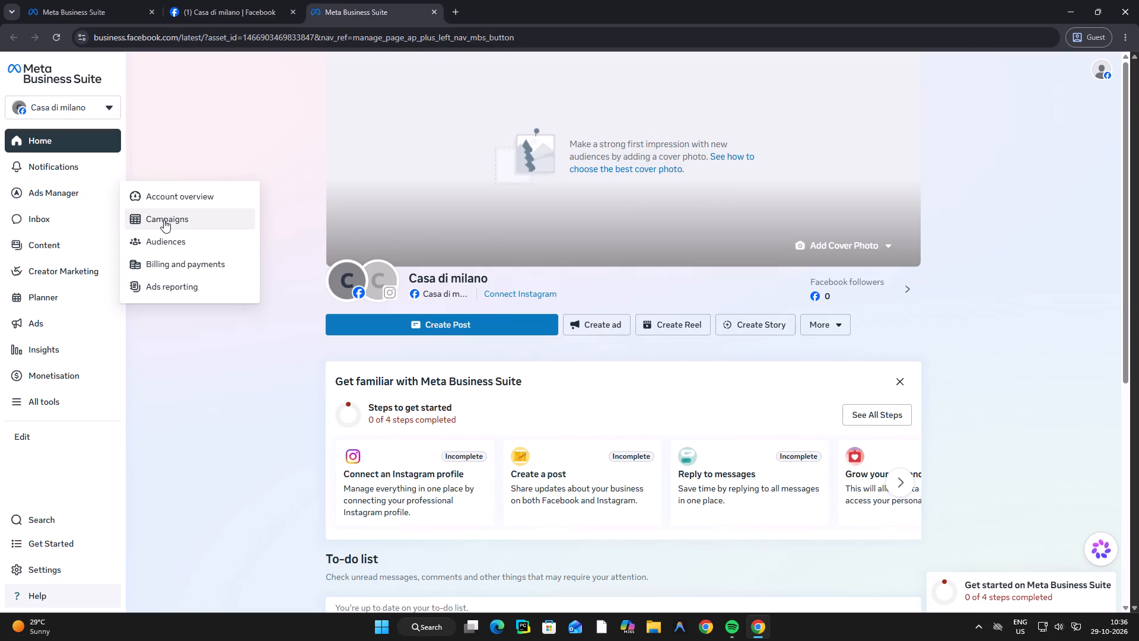
click(164, 220)
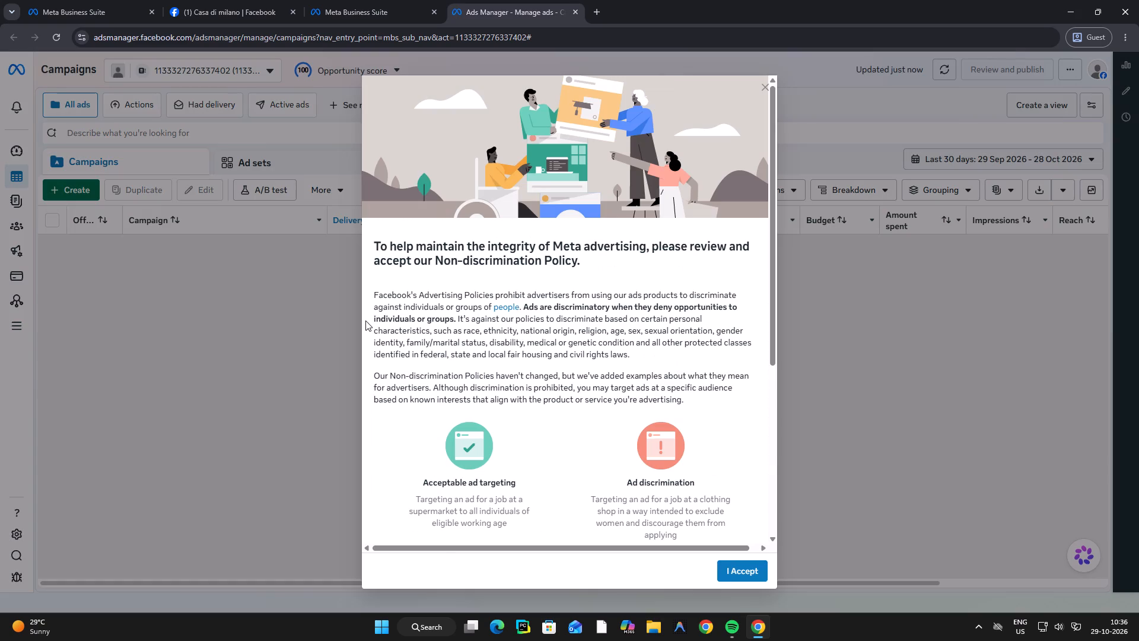
Accept the Meta advertising Non-discrimination Policy and dismiss the acknowledgement.
click(742, 572)
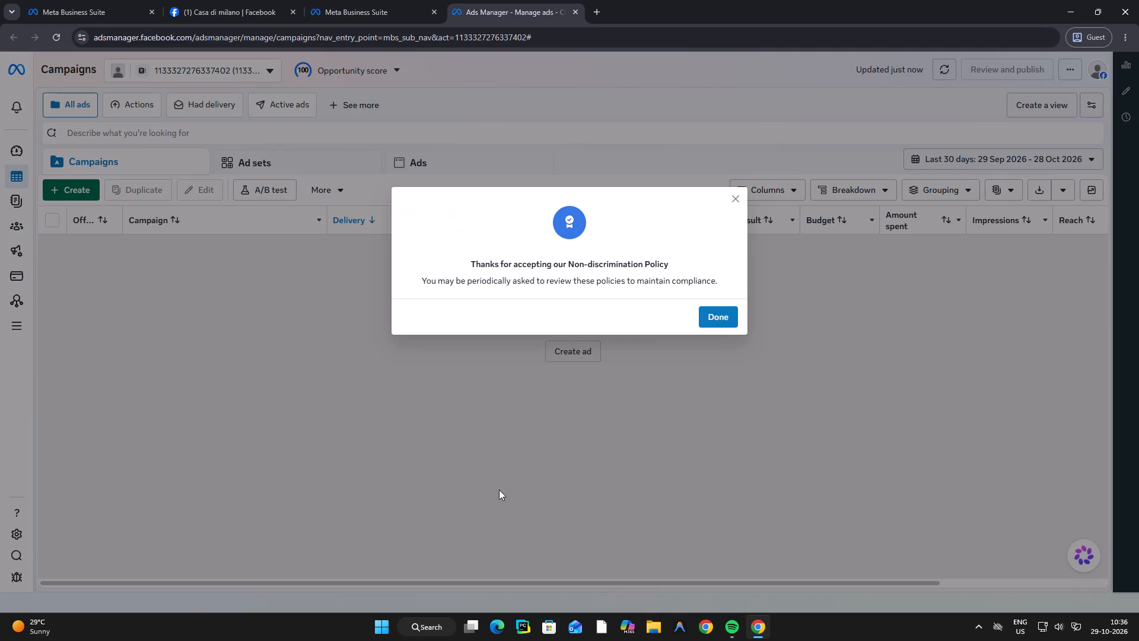
click(726, 312)
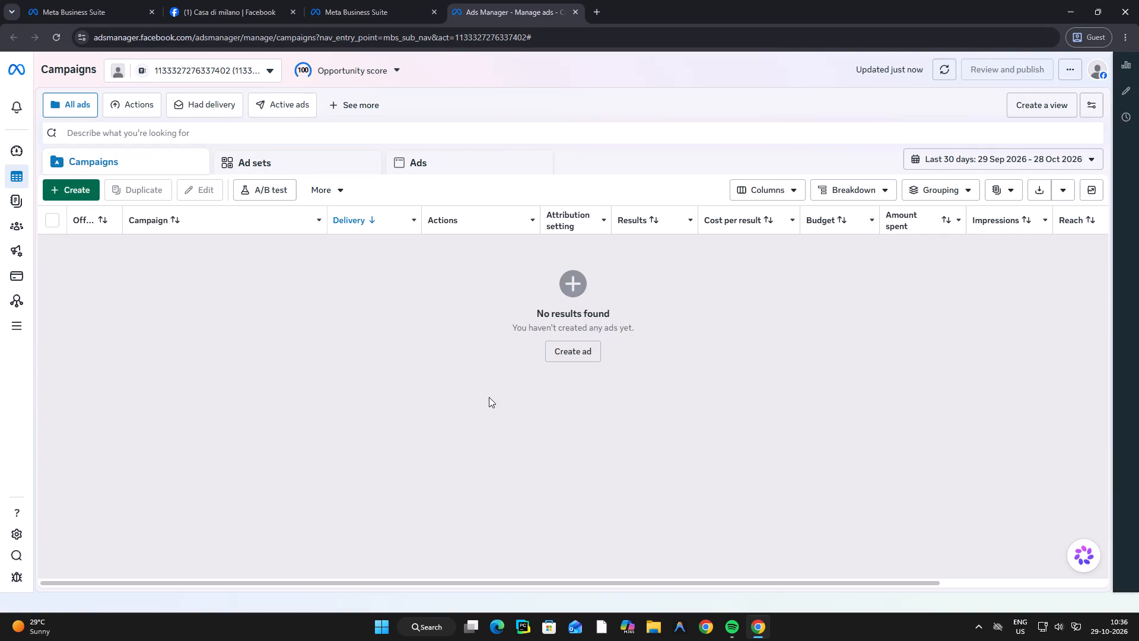
Create a new campaign with the Auction buying type and the Awareness objective.
click(80, 184)
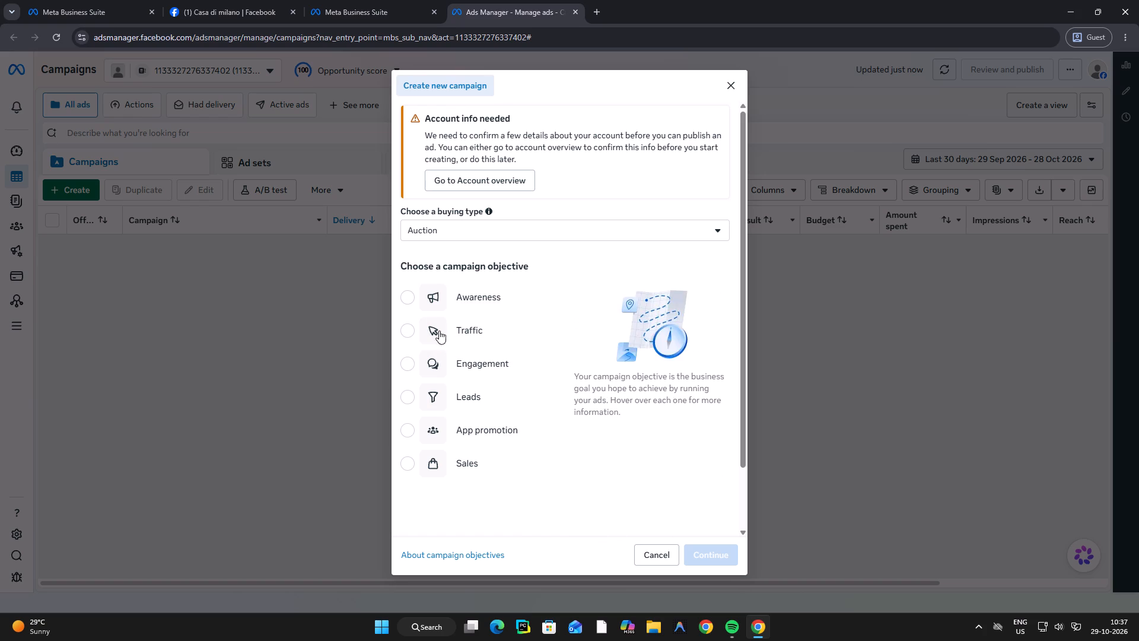
click(409, 296)
click(717, 226)
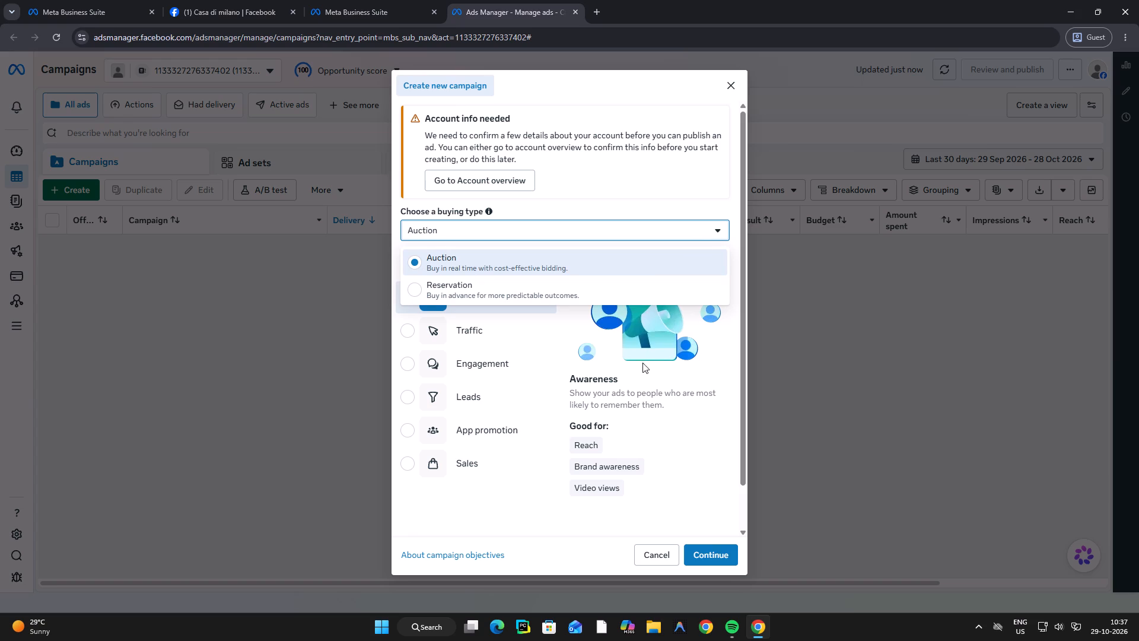
click(715, 232)
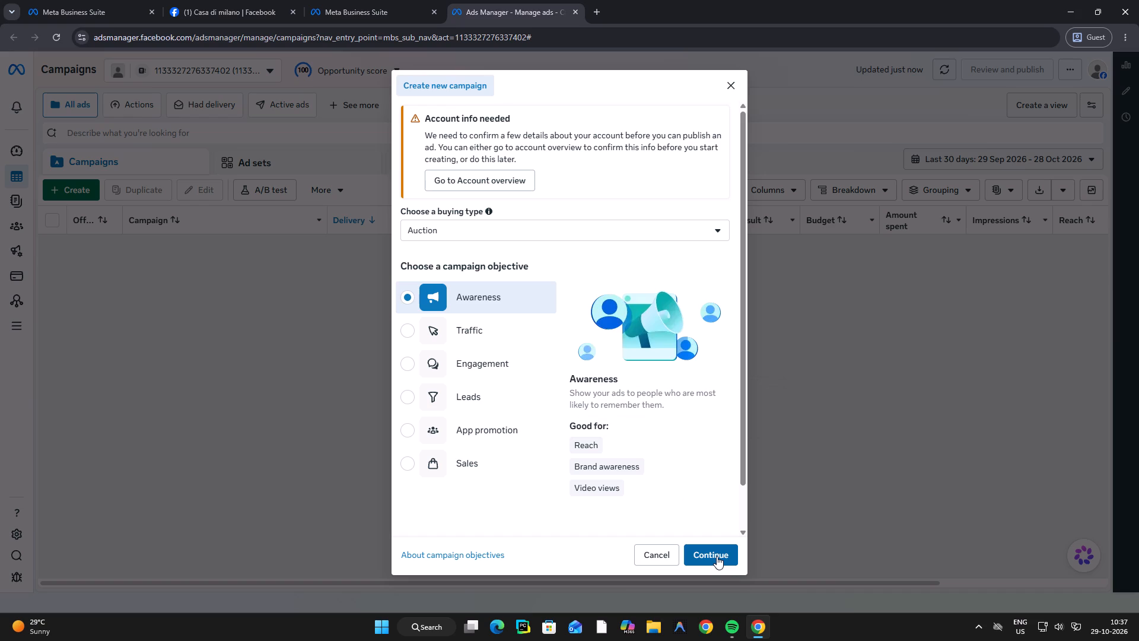
scroll(660, 503, down, 9)
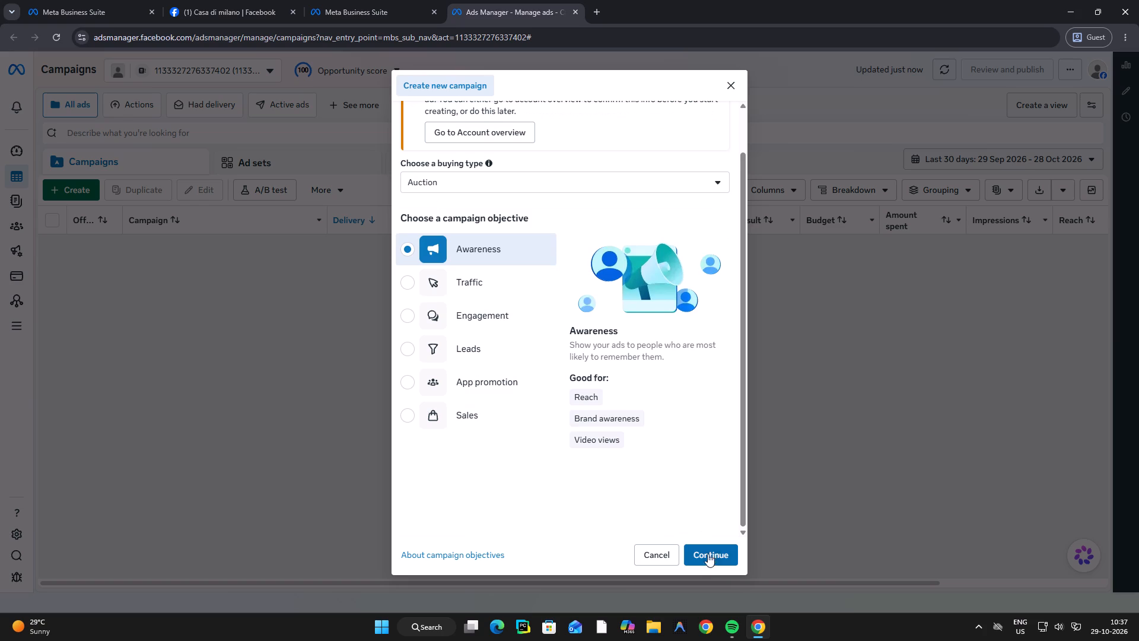
click(708, 556)
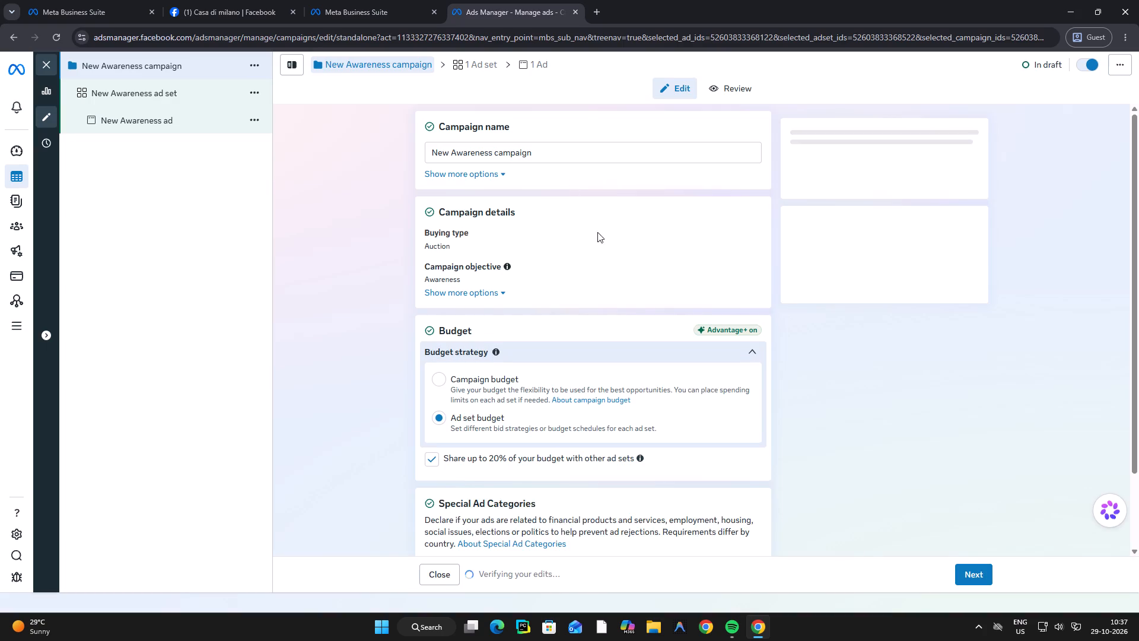
Turn on the A/B test for the awareness campaign and choose Audience as what to test.
click(543, 151)
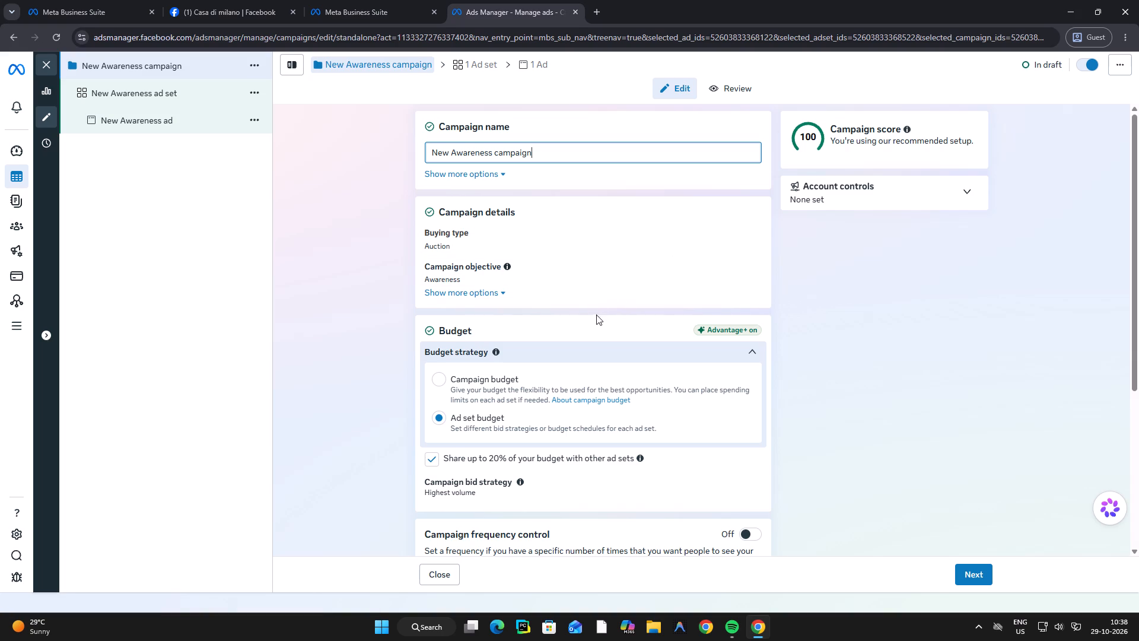
scroll(584, 328, down, 2)
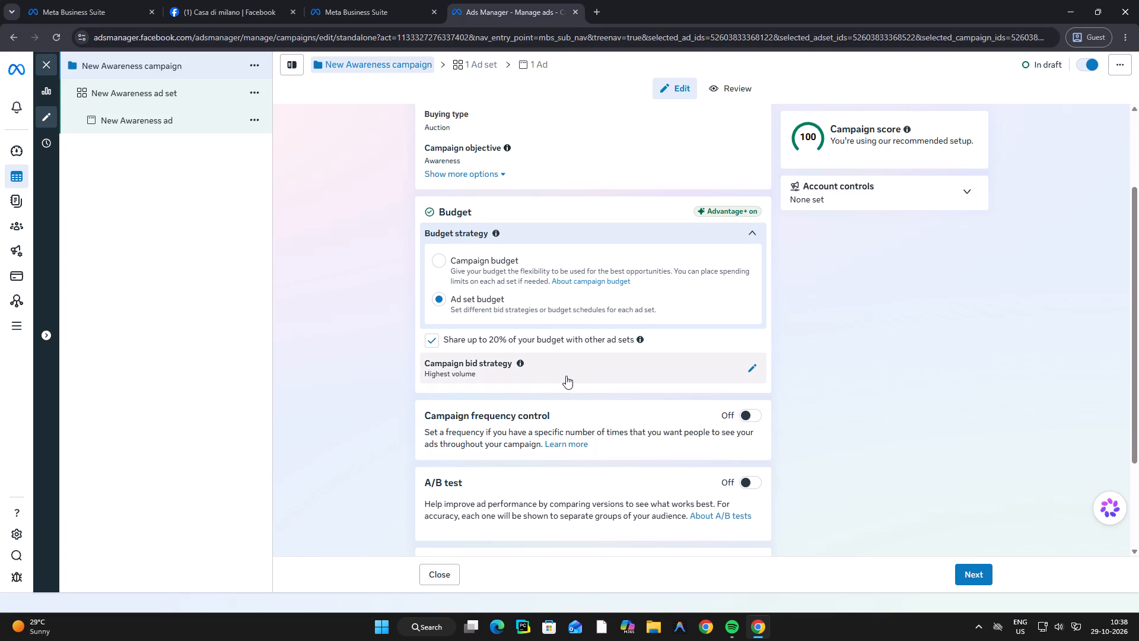
scroll(566, 376, down, 2)
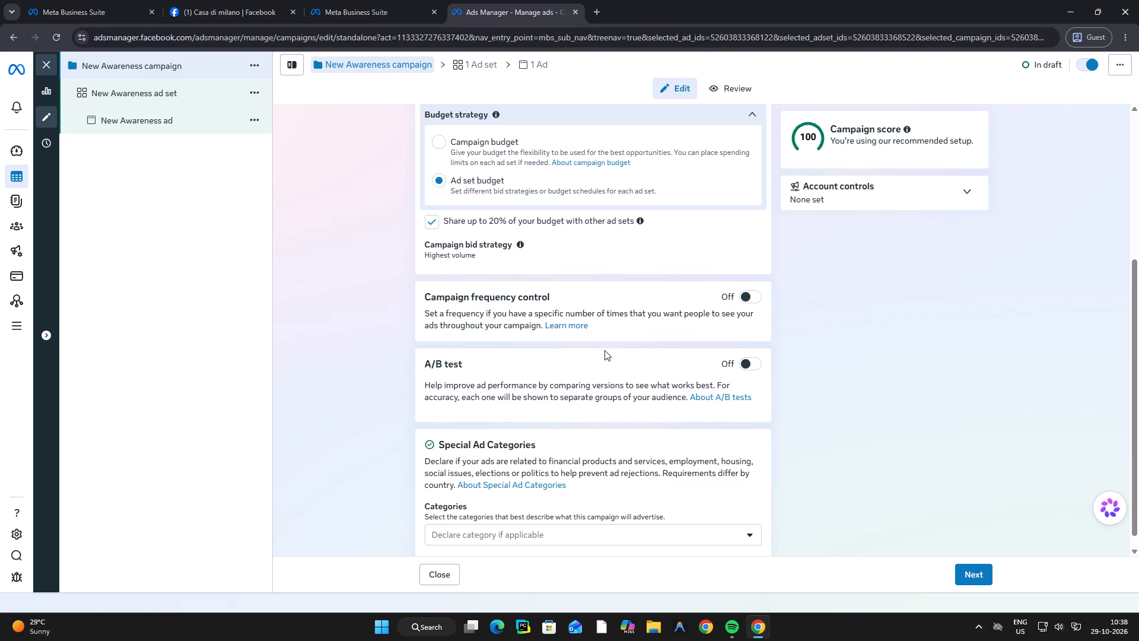
scroll(605, 350, down, 2)
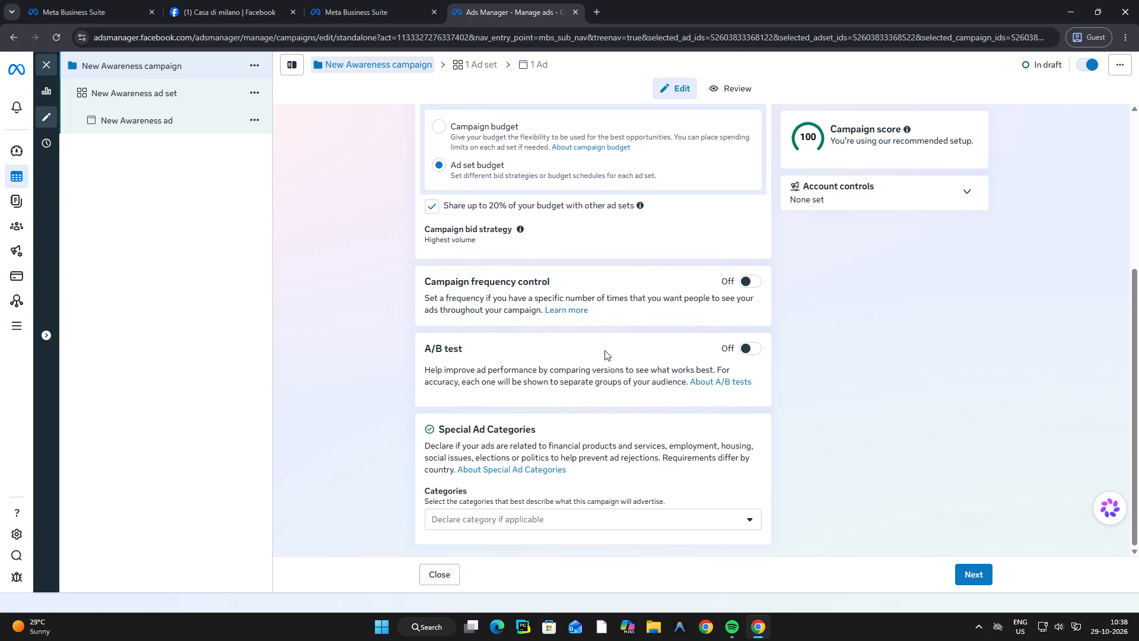
scroll(605, 350, down, 1)
click(749, 346)
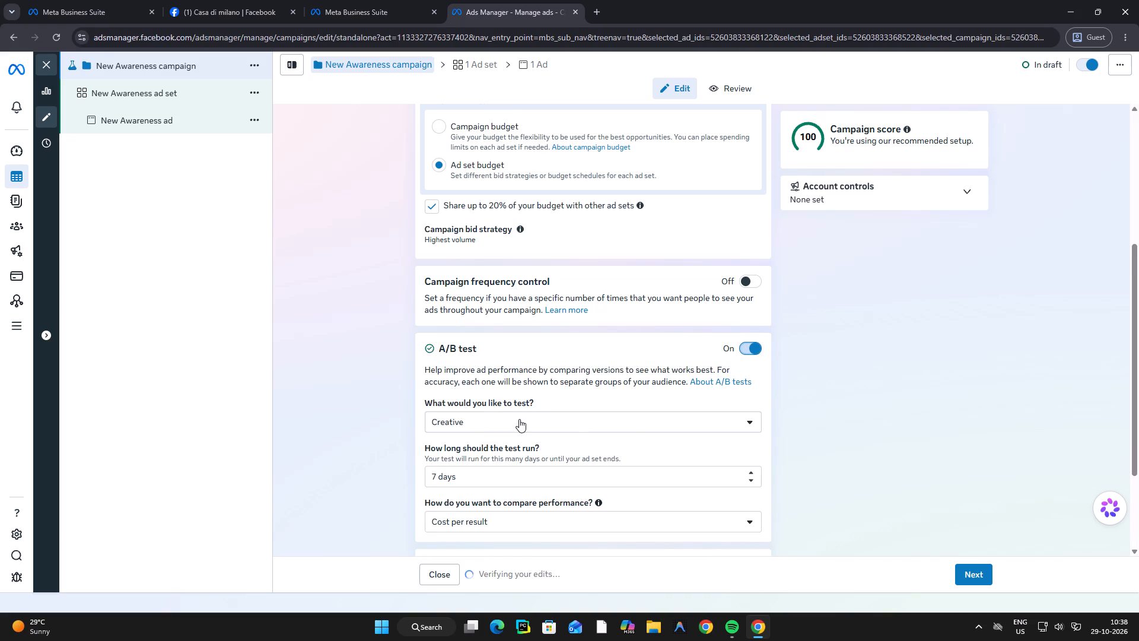
click(721, 417)
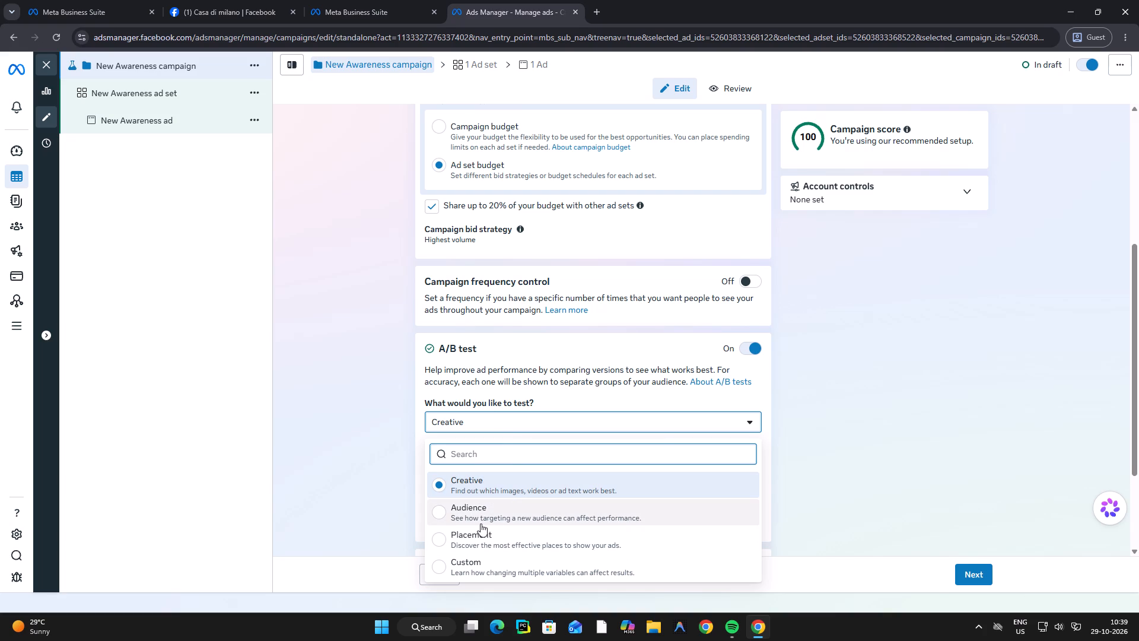
click(525, 511)
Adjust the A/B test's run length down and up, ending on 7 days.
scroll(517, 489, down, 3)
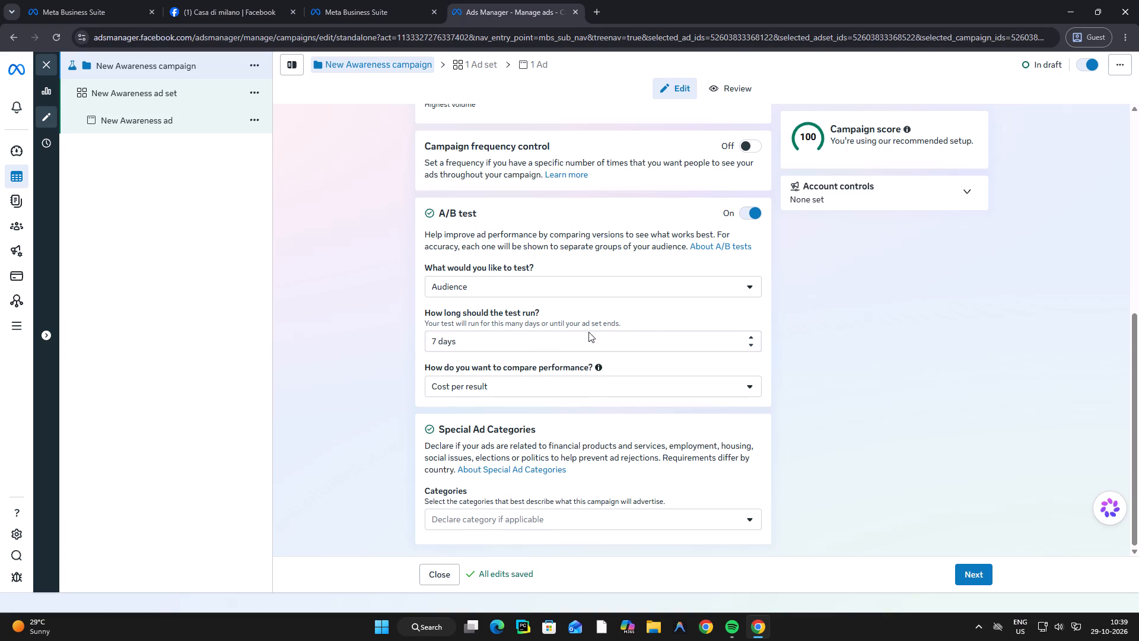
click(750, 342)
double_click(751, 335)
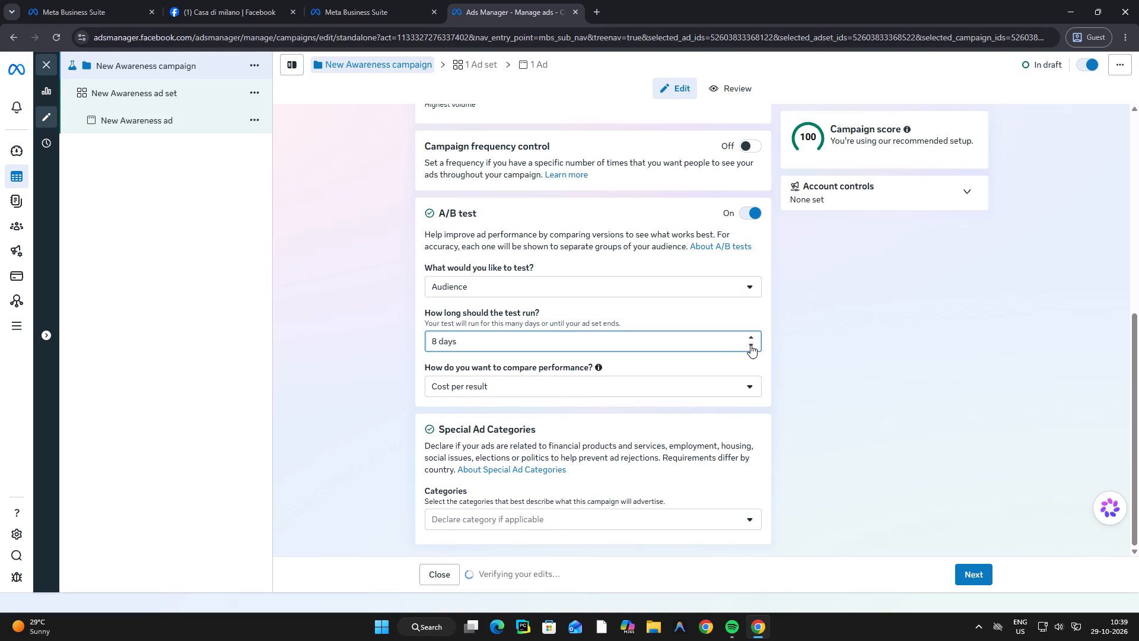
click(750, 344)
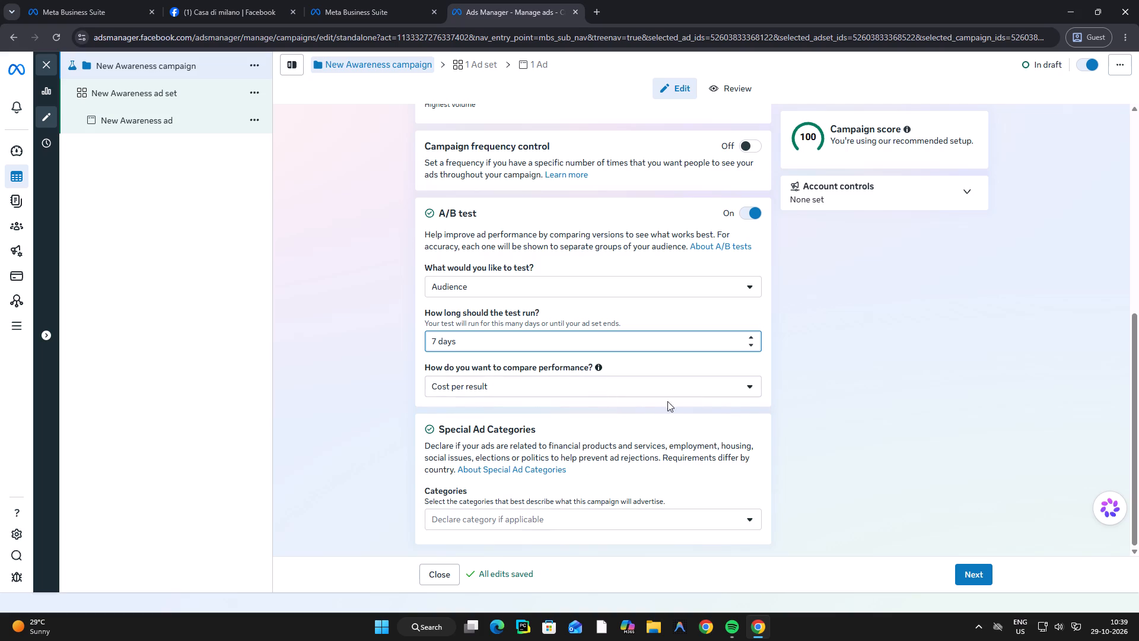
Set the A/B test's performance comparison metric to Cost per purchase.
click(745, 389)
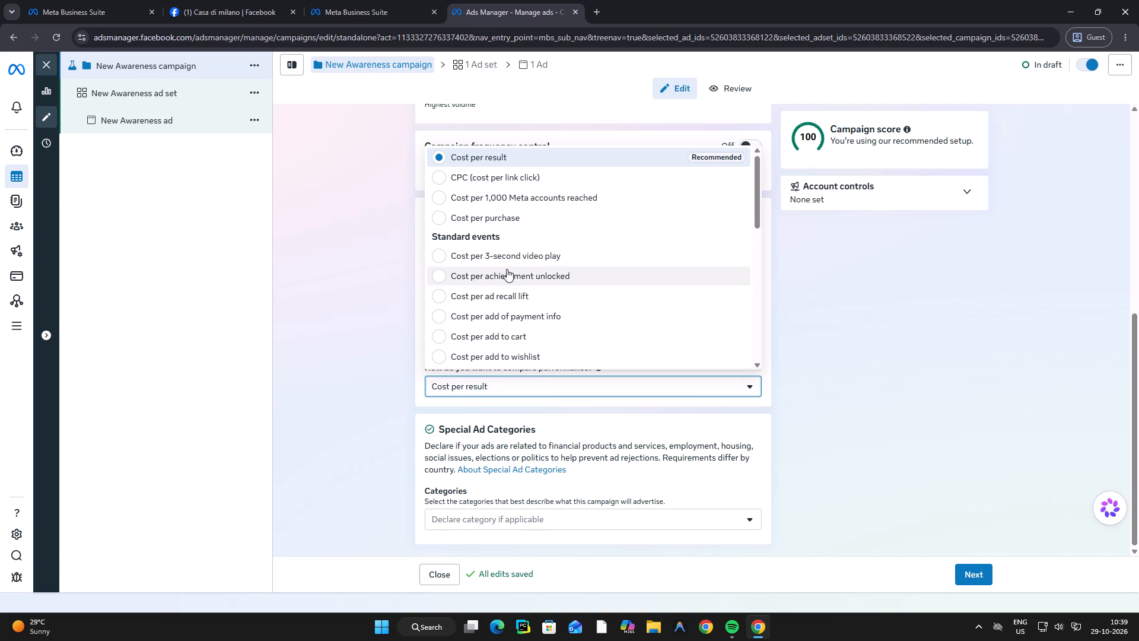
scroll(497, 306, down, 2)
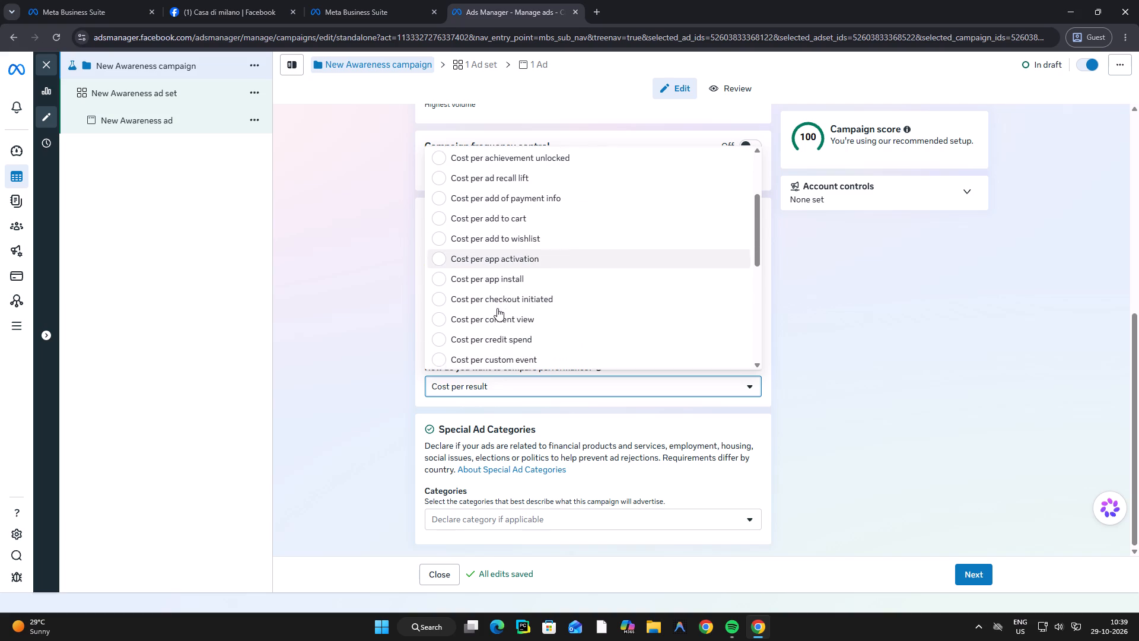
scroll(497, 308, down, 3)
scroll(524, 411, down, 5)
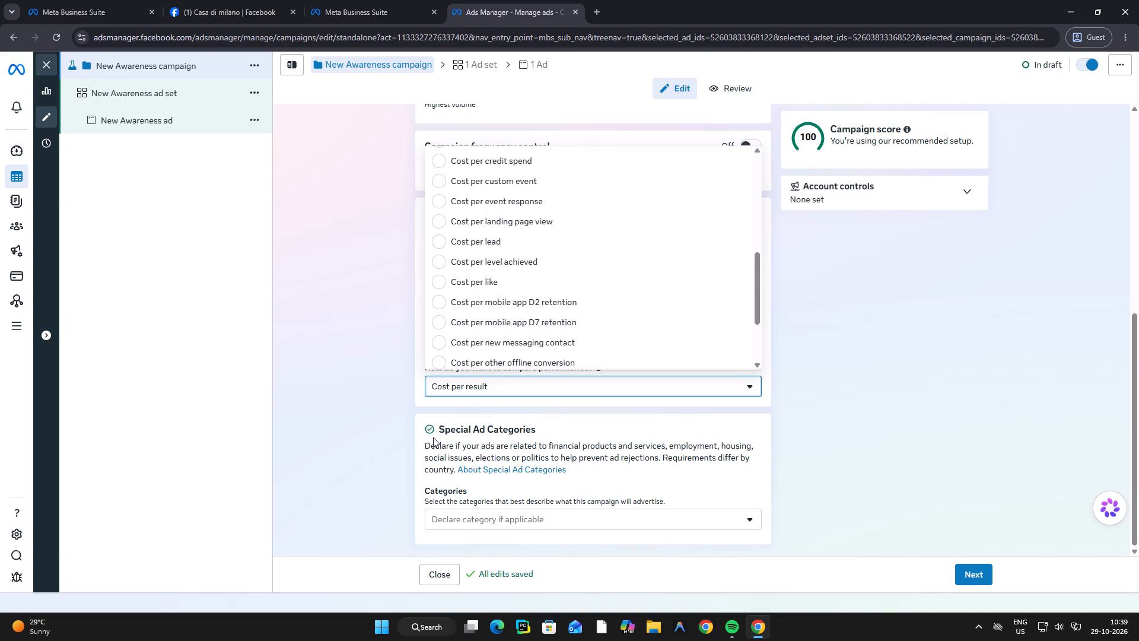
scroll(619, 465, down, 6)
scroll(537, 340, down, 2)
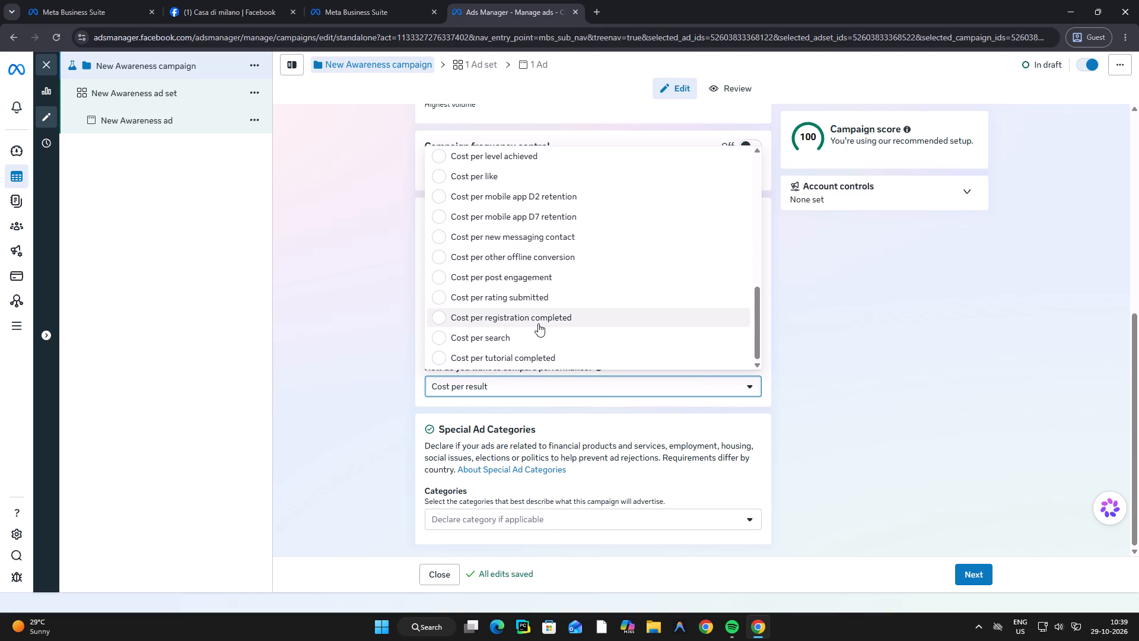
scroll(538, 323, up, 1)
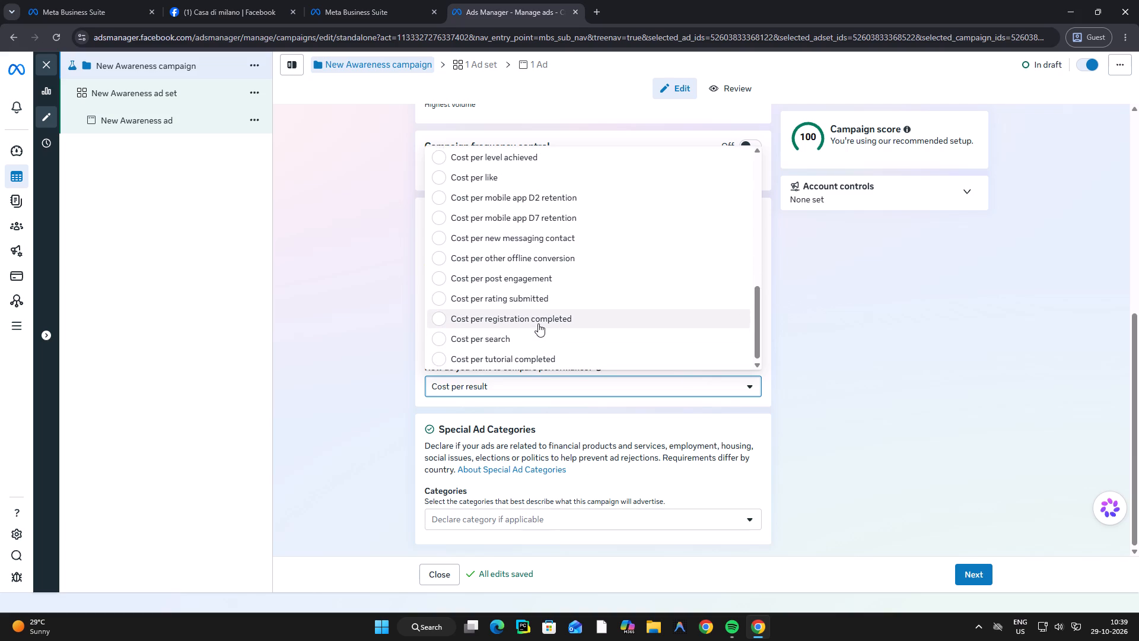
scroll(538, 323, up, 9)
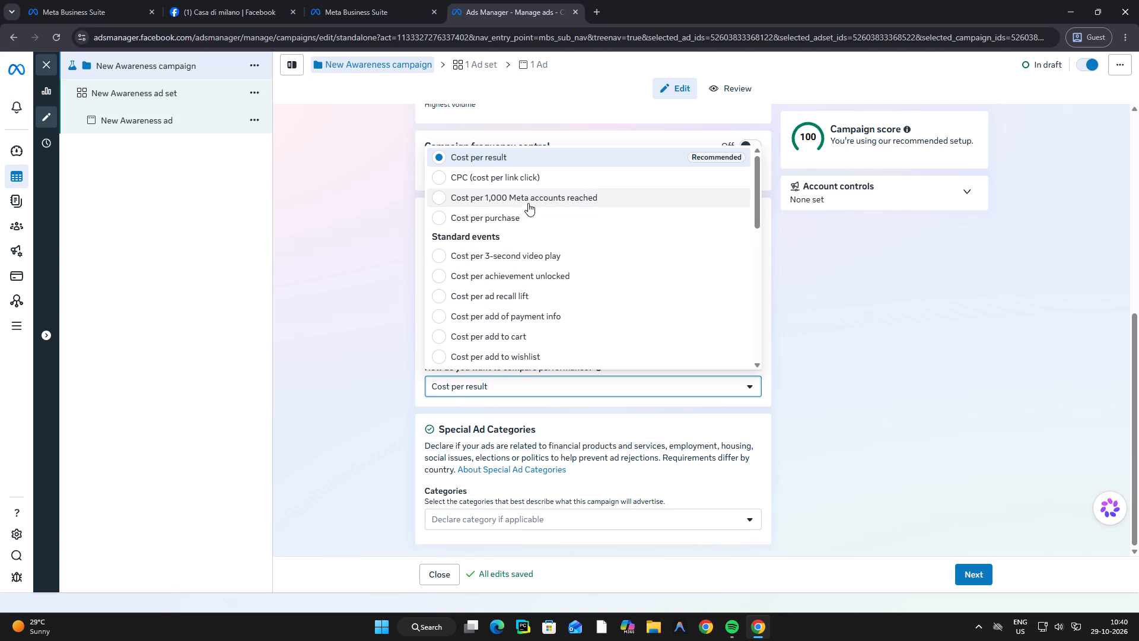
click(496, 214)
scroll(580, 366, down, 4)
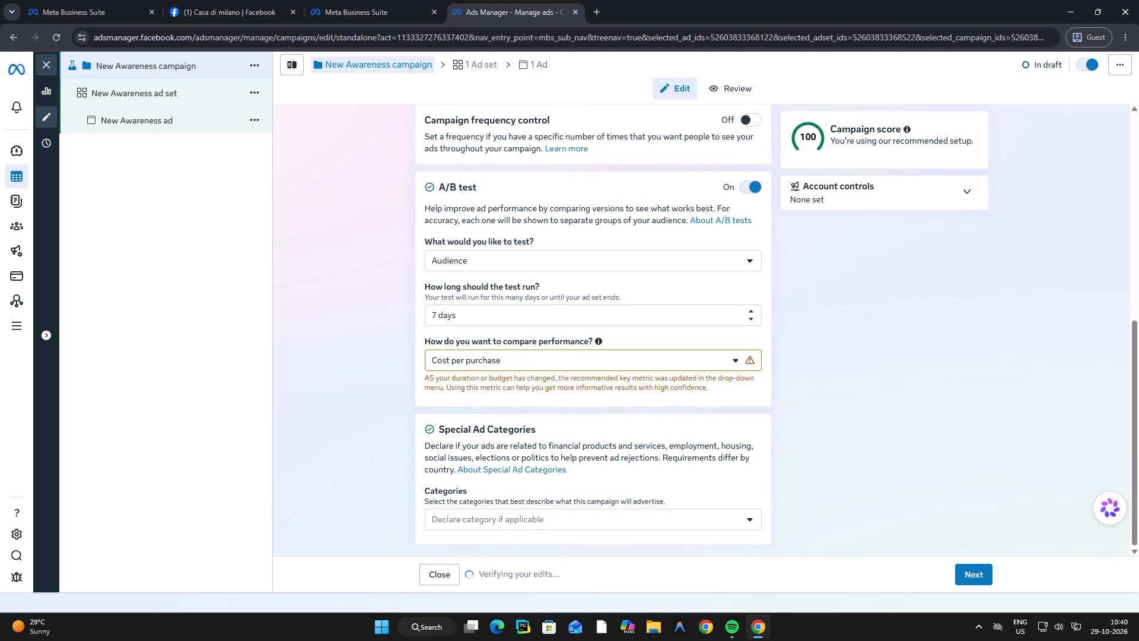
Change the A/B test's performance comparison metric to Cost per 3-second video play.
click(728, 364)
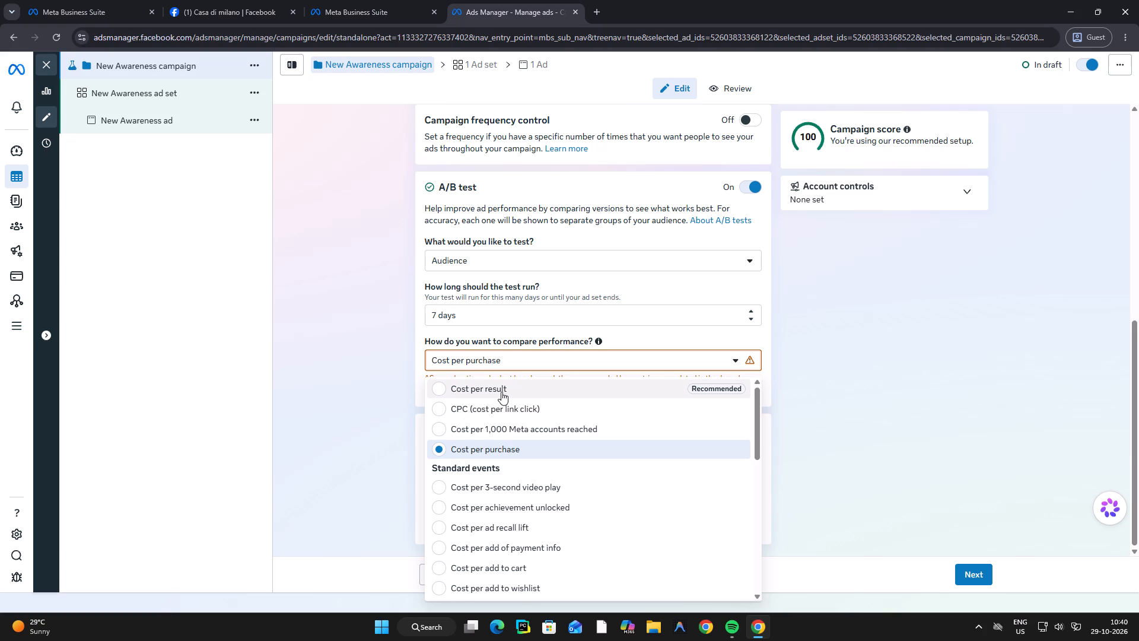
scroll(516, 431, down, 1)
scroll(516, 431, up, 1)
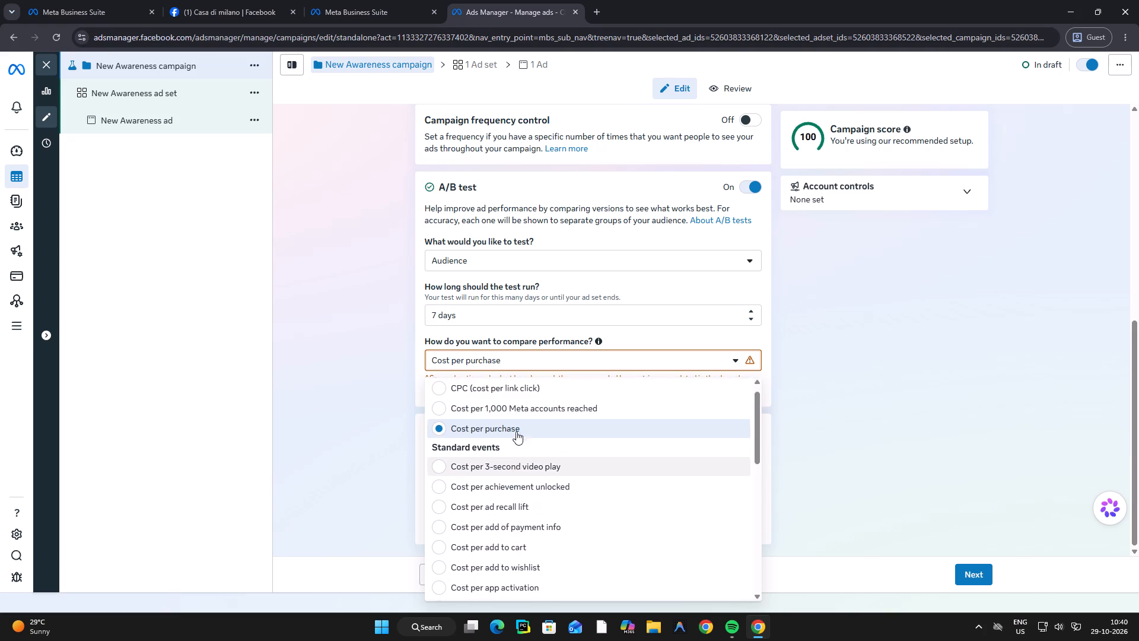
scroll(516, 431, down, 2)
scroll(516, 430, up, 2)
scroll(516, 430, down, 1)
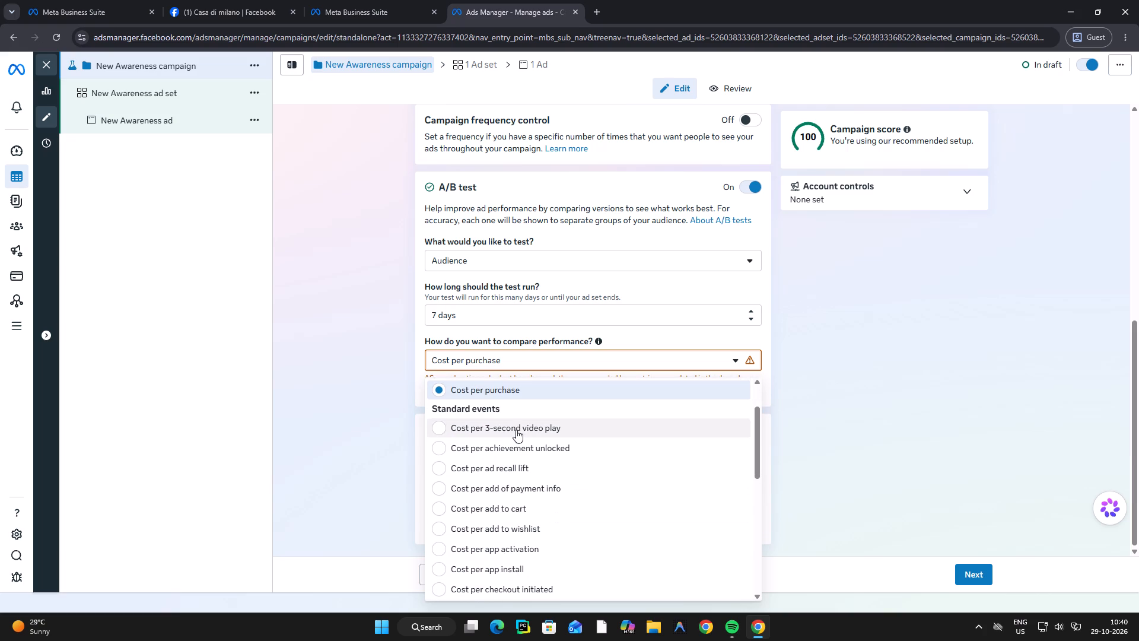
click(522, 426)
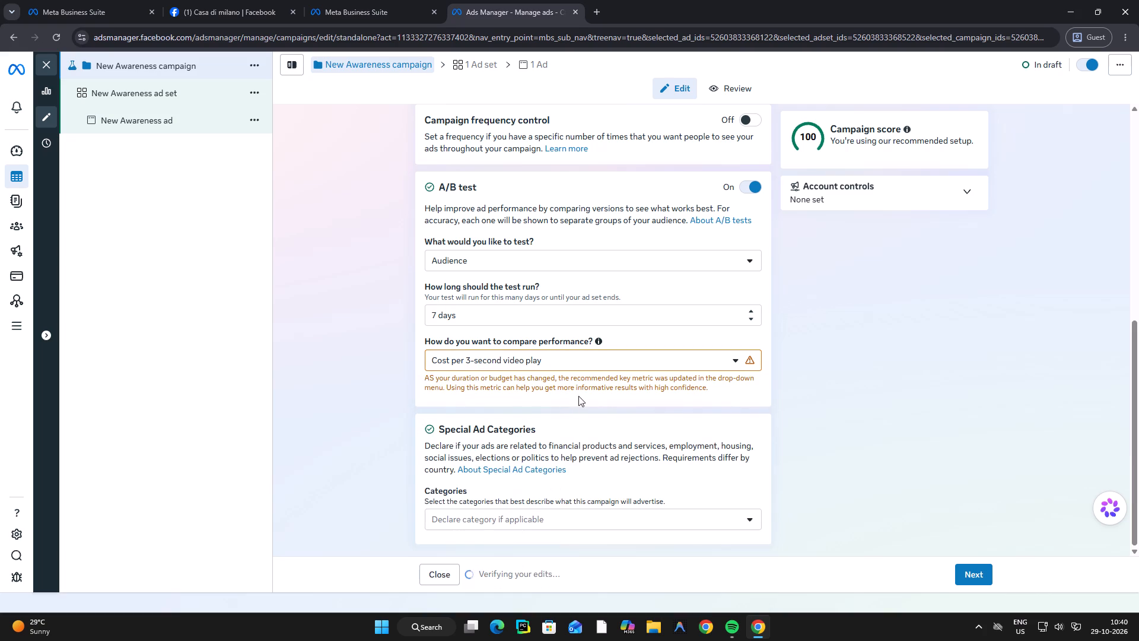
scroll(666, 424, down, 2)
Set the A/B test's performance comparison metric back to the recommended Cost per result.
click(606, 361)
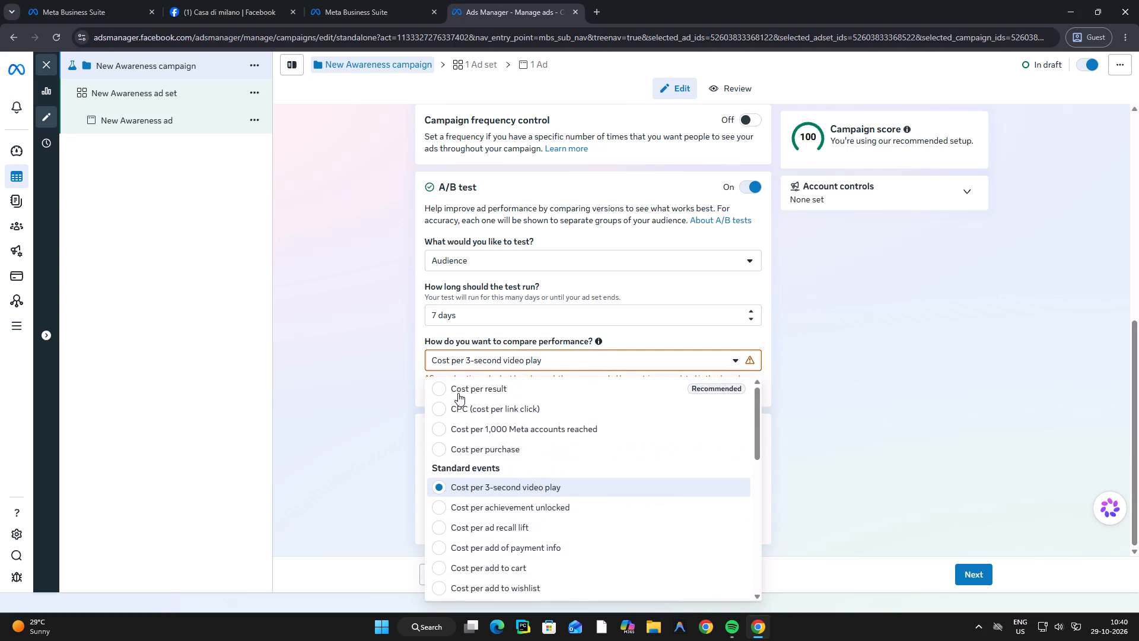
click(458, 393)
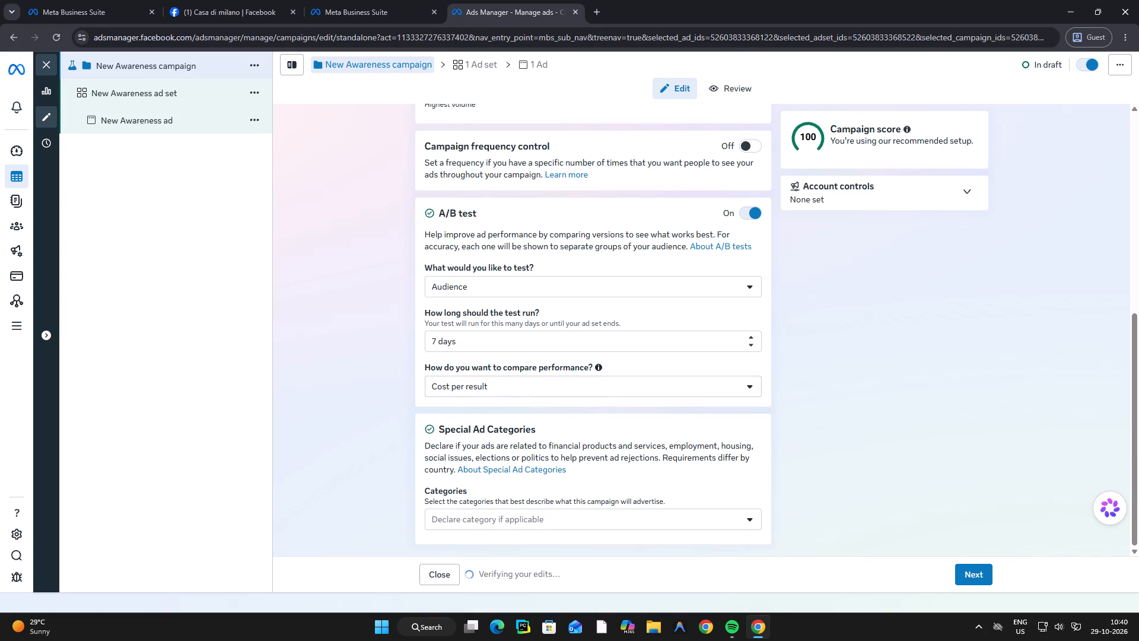
Examine the available Special Ad Categories for the campaign without declaring one.
scroll(574, 528, down, 1)
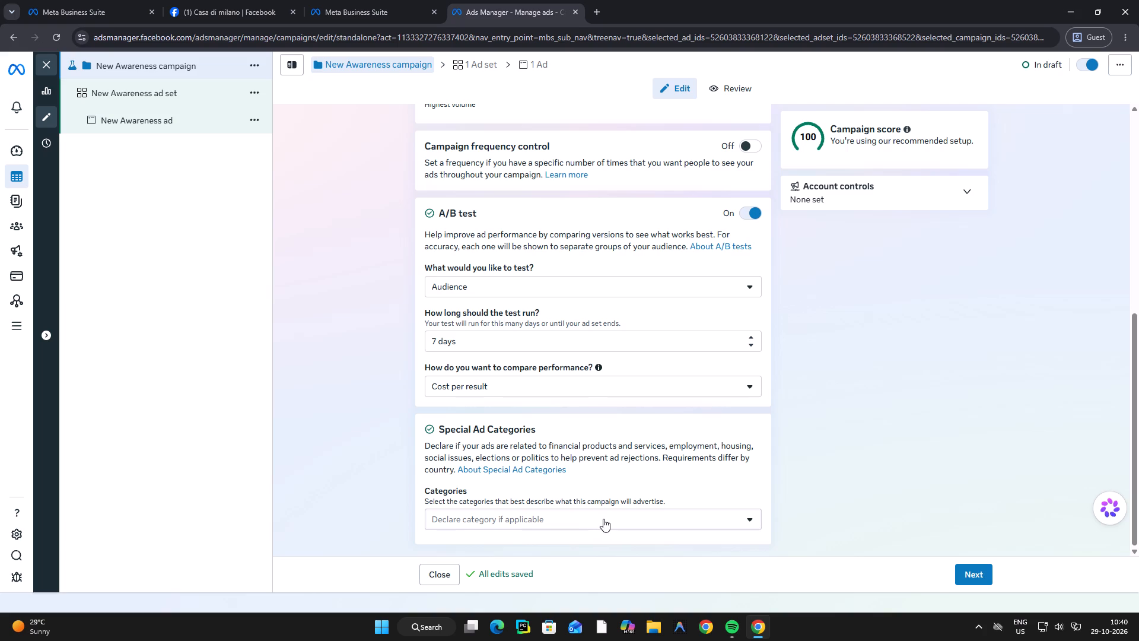
click(727, 520)
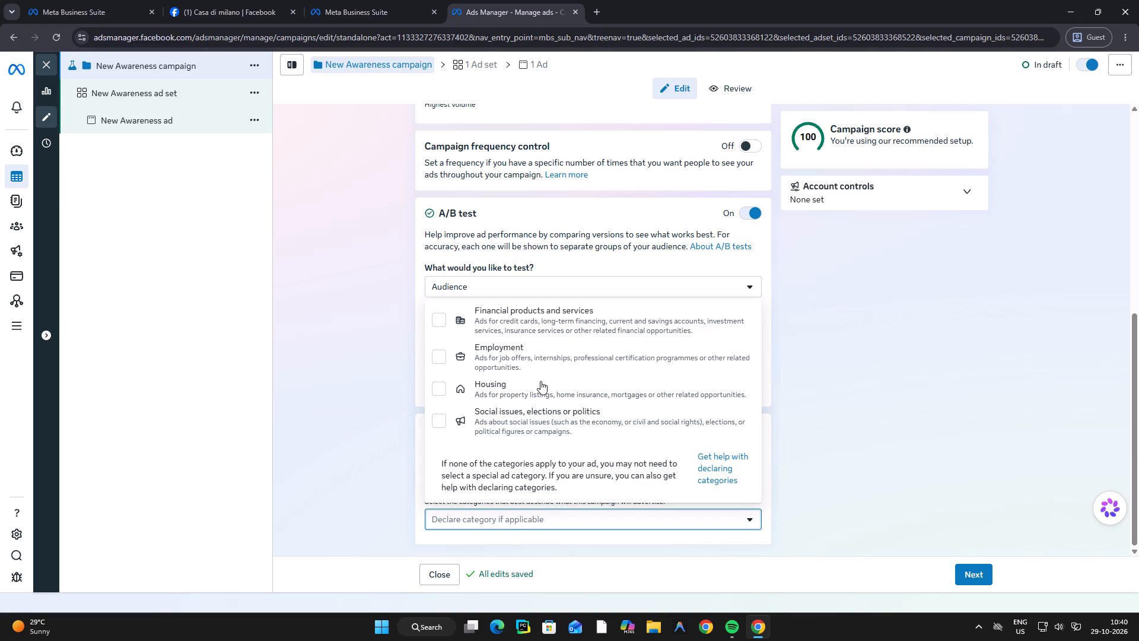
click(376, 325)
scroll(657, 526, down, 4)
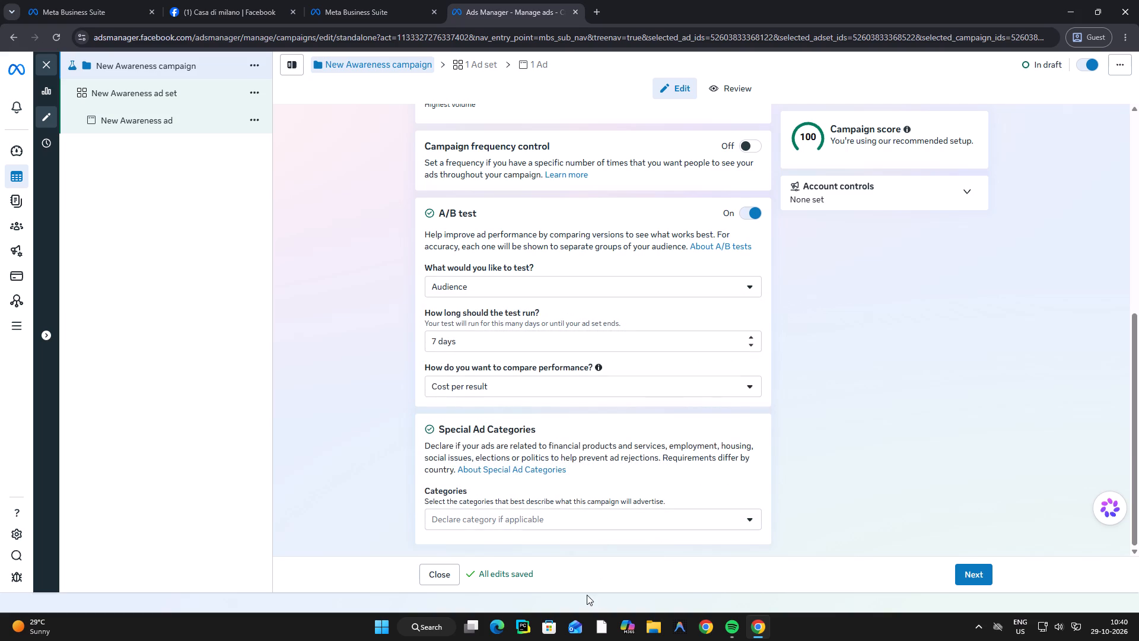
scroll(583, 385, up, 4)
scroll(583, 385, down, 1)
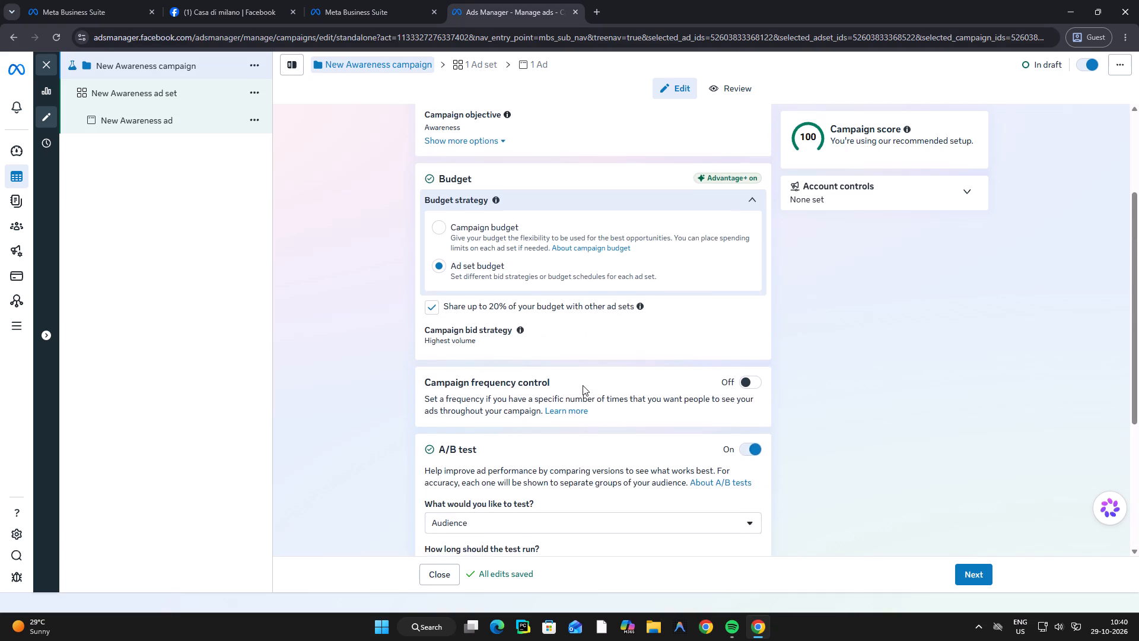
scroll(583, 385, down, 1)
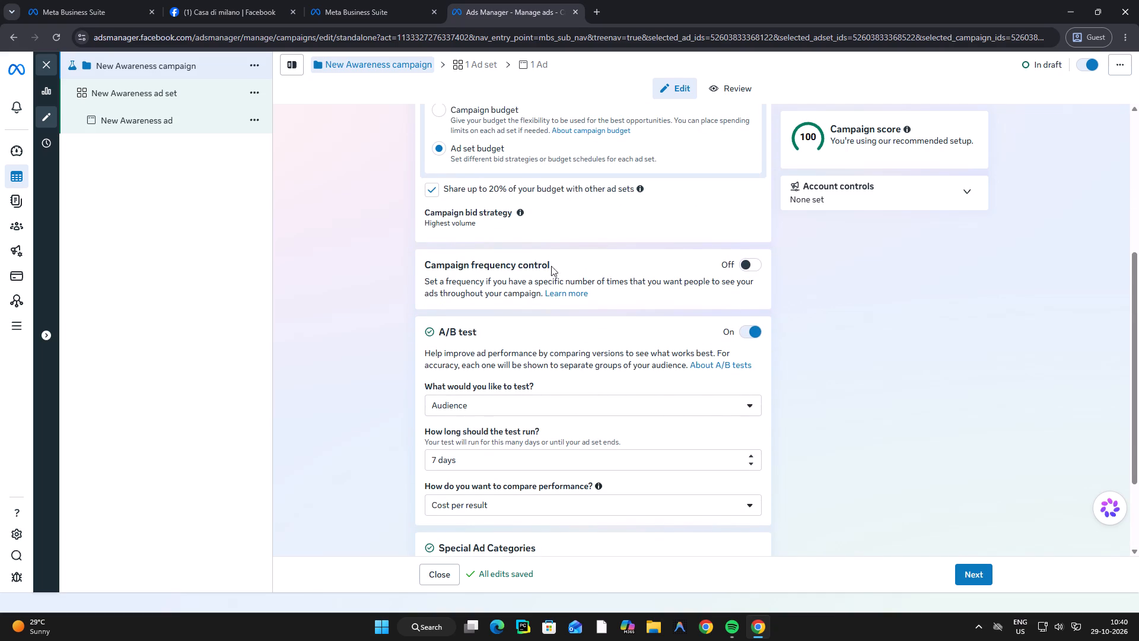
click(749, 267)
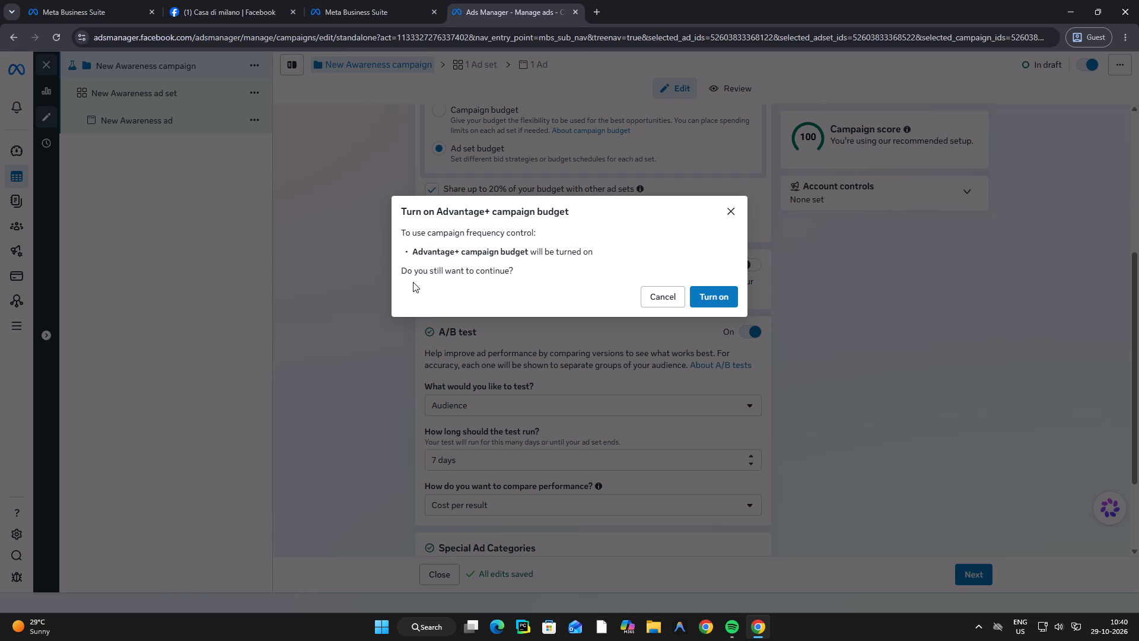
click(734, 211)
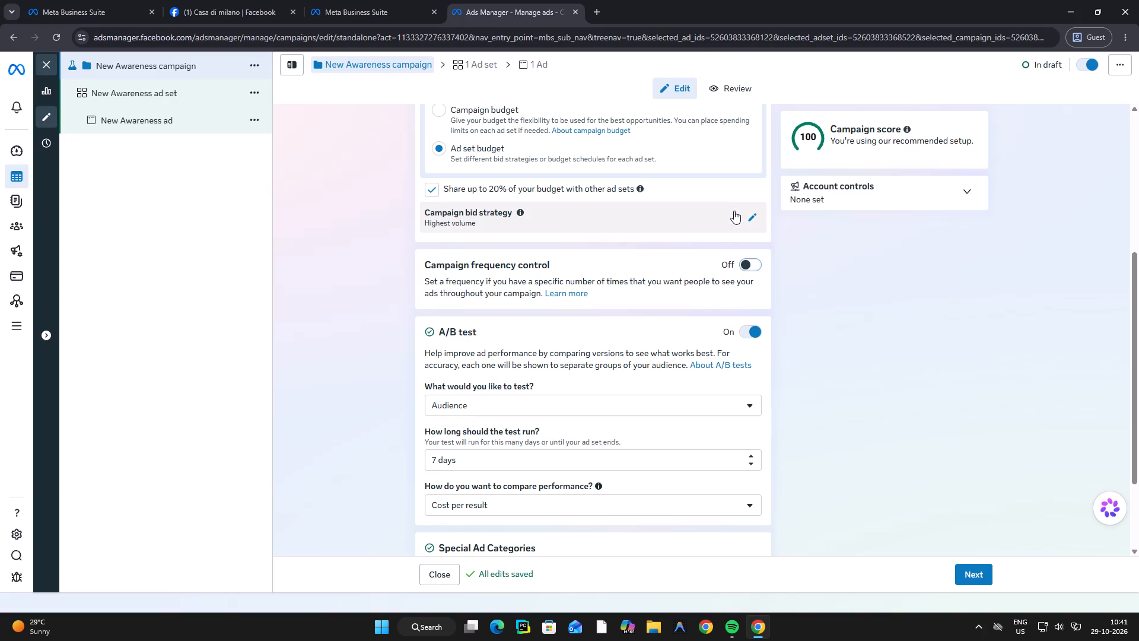
Proceed from the campaign settings to the New Awareness ad set settings.
scroll(666, 444, down, 5)
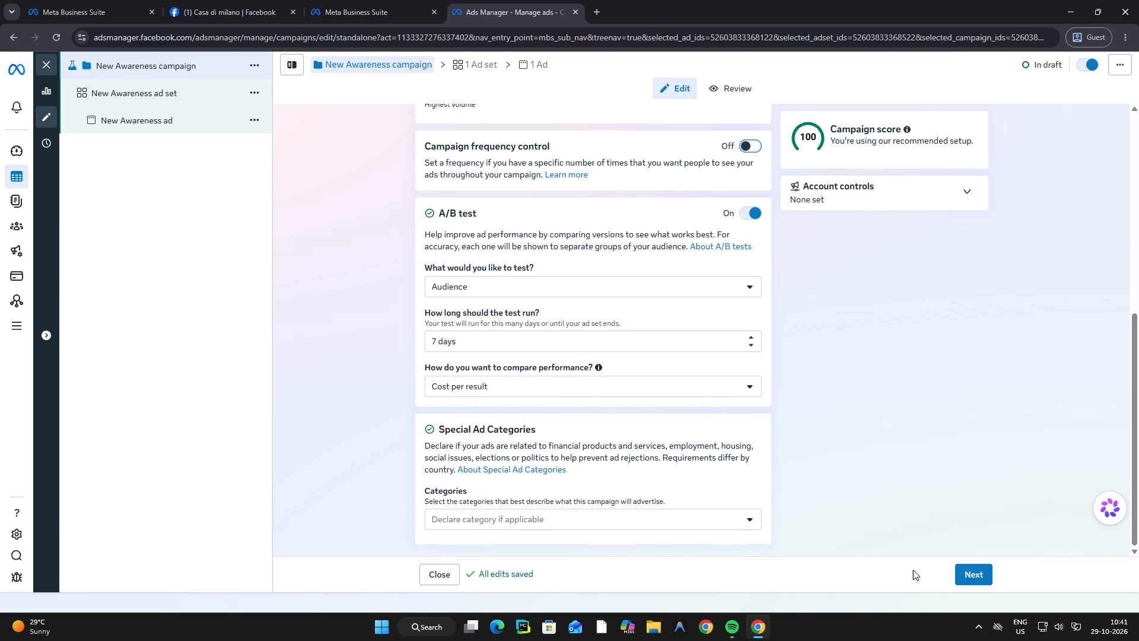
click(973, 572)
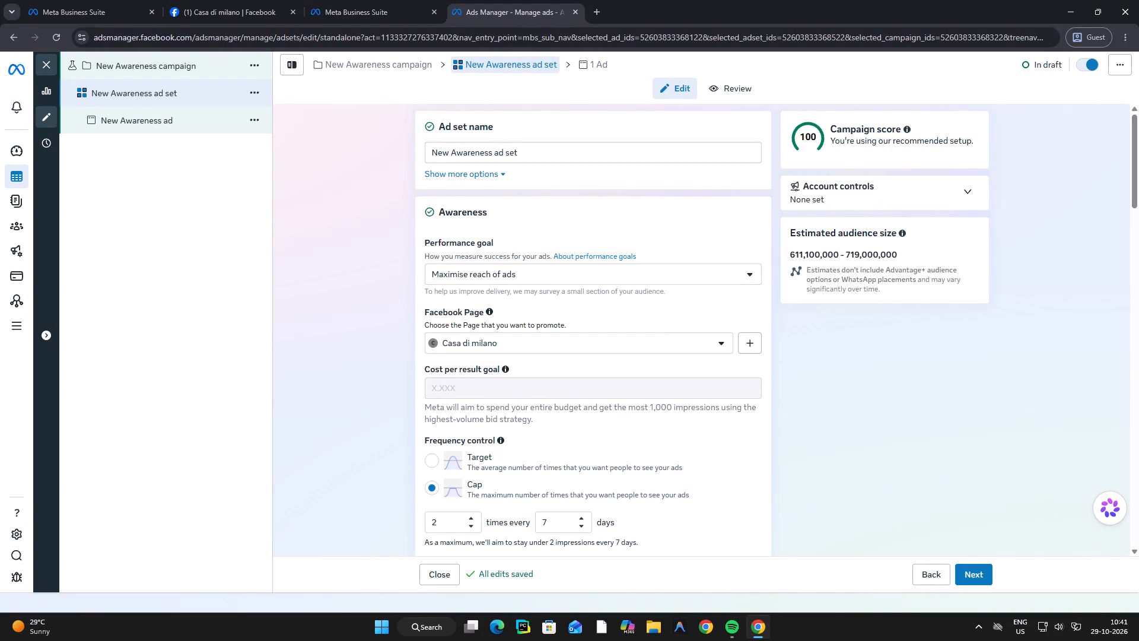
Choose Maximise reach of ads as the performance goal for the New Awareness ad set.
click(529, 153)
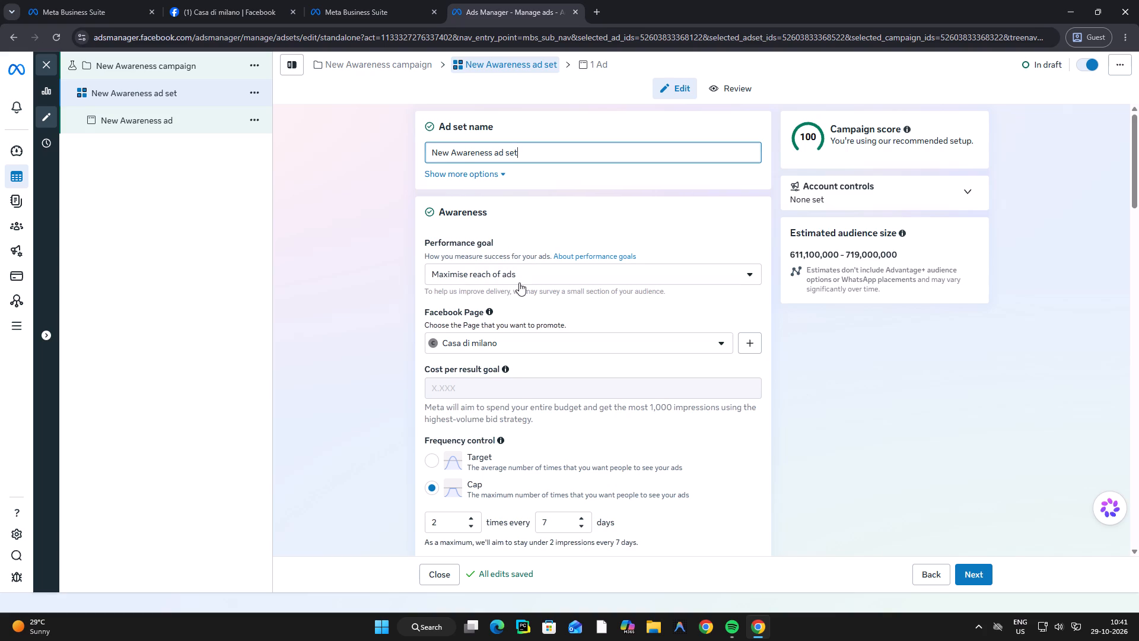
click(748, 278)
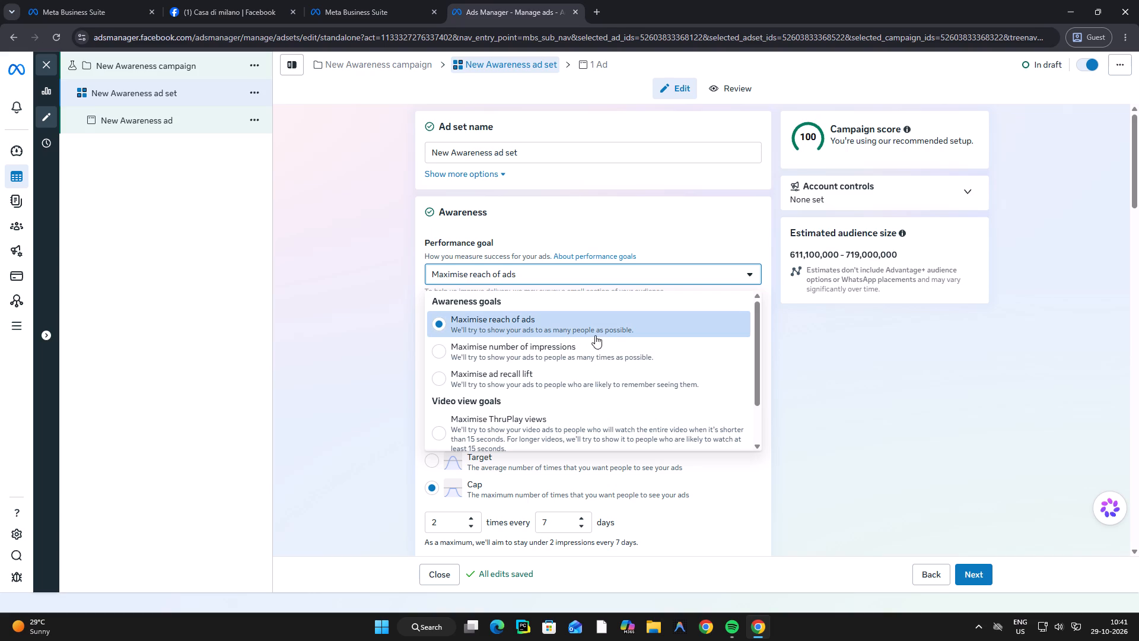
click(628, 332)
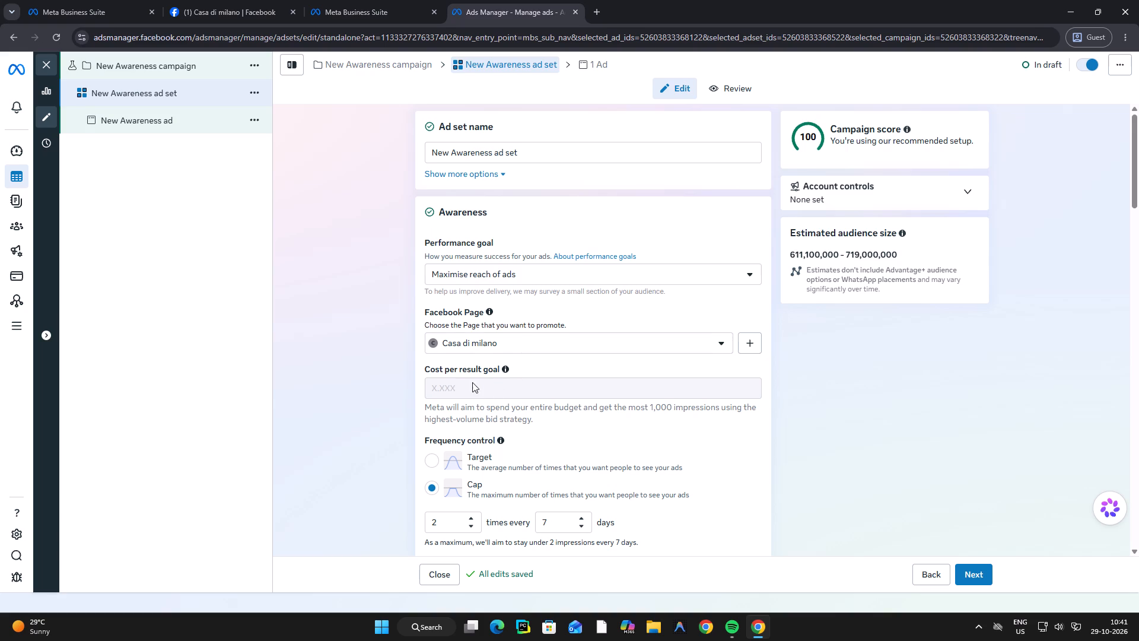
Set the maximum number of times in the ad set's 7-day frequency cap to 4.
scroll(495, 391, down, 3)
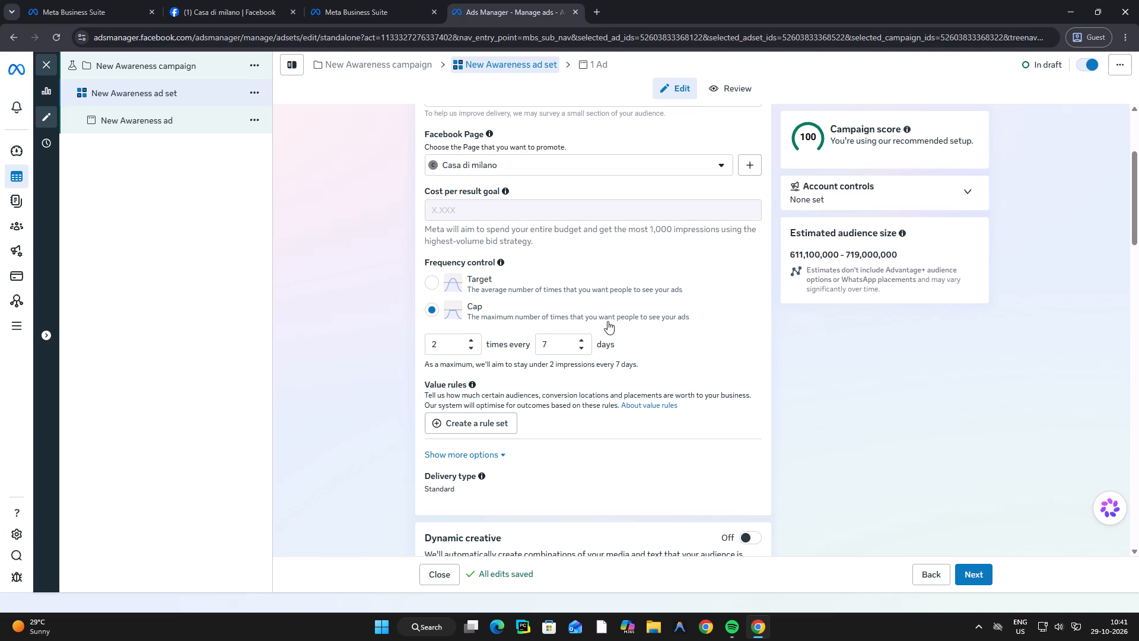
click(472, 340)
click(472, 339)
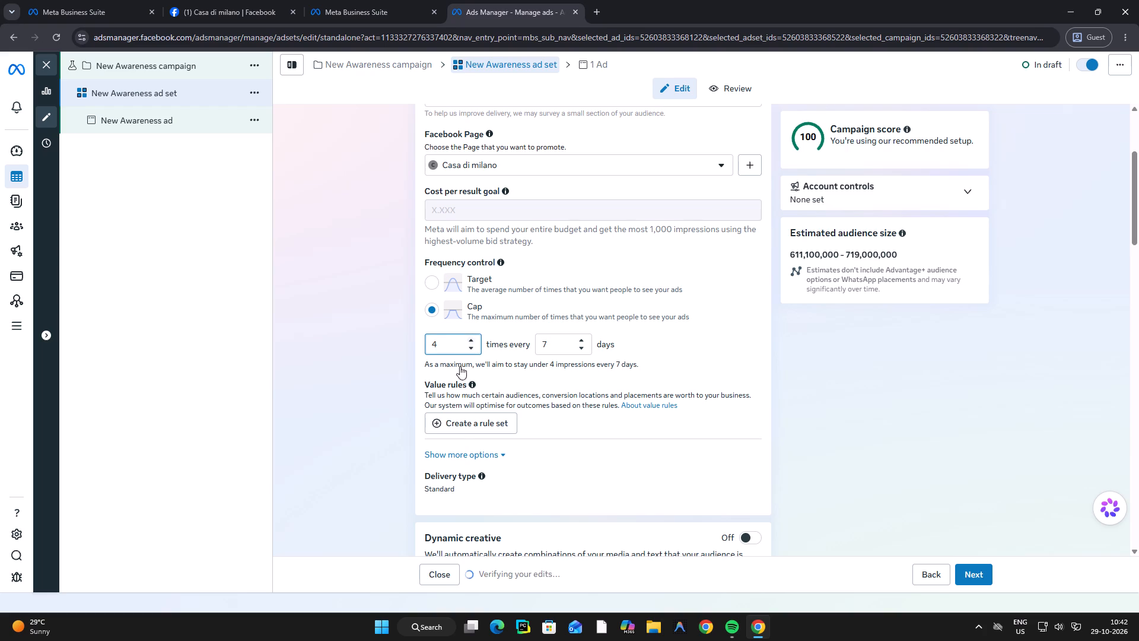
Start a new value rule set for the ad set, acknowledging that the overall cost per result may increase.
scroll(488, 448, down, 2)
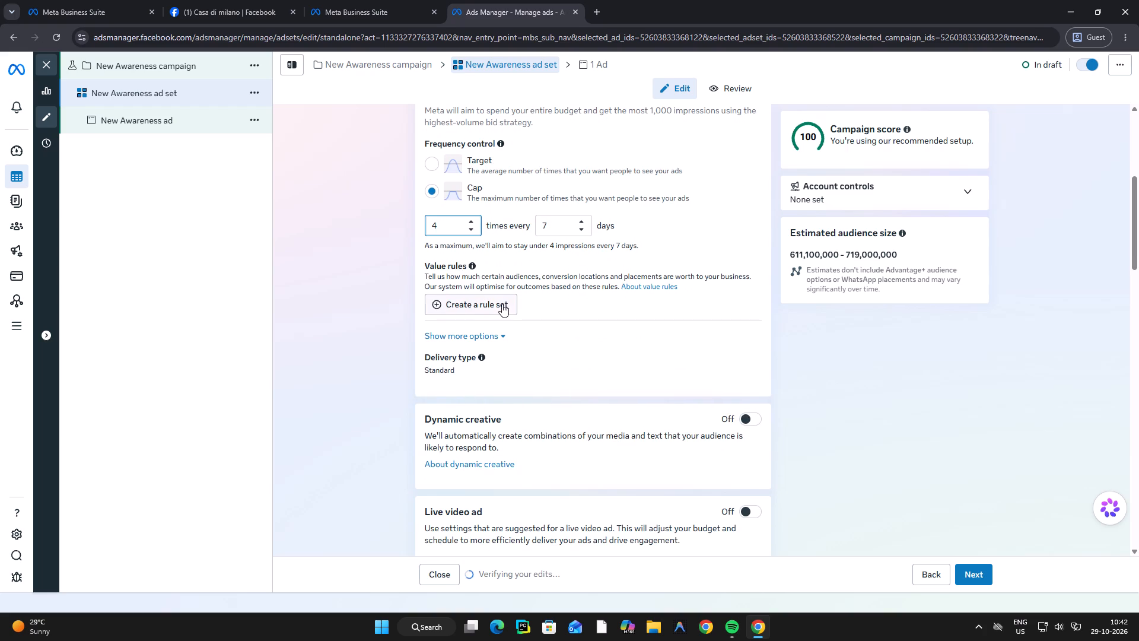
scroll(446, 373, down, 1)
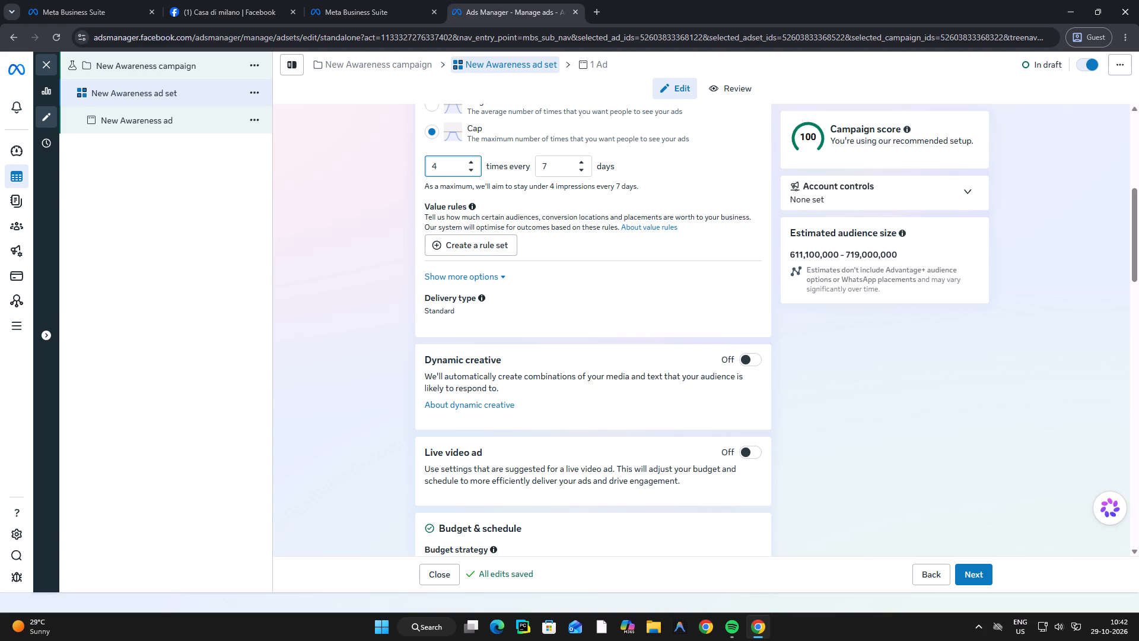
click(489, 243)
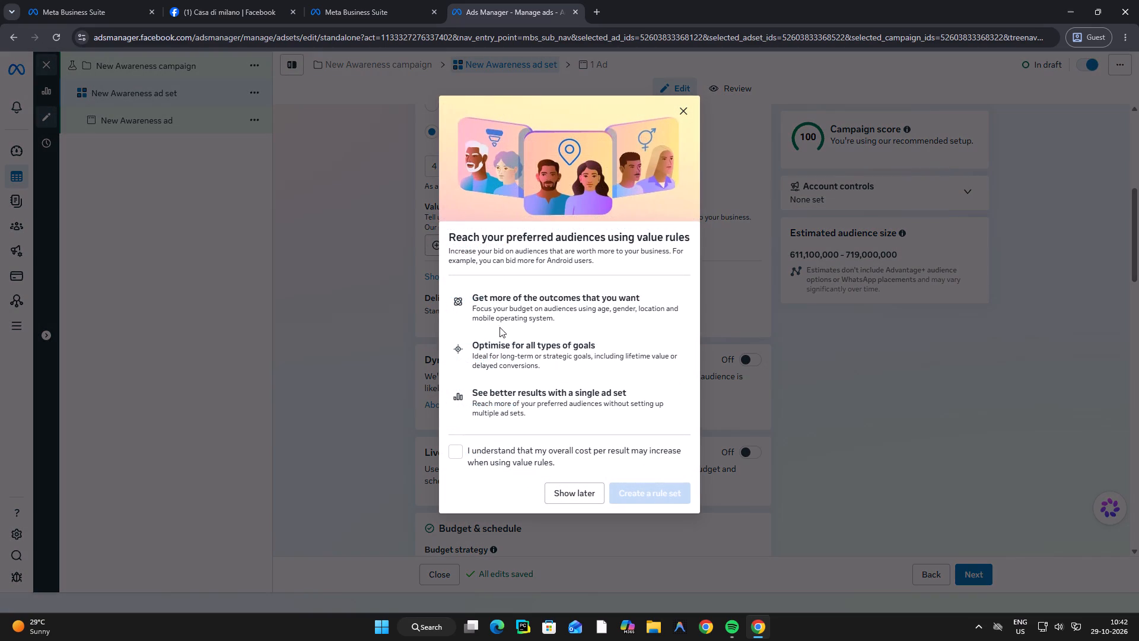
click(455, 456)
click(625, 492)
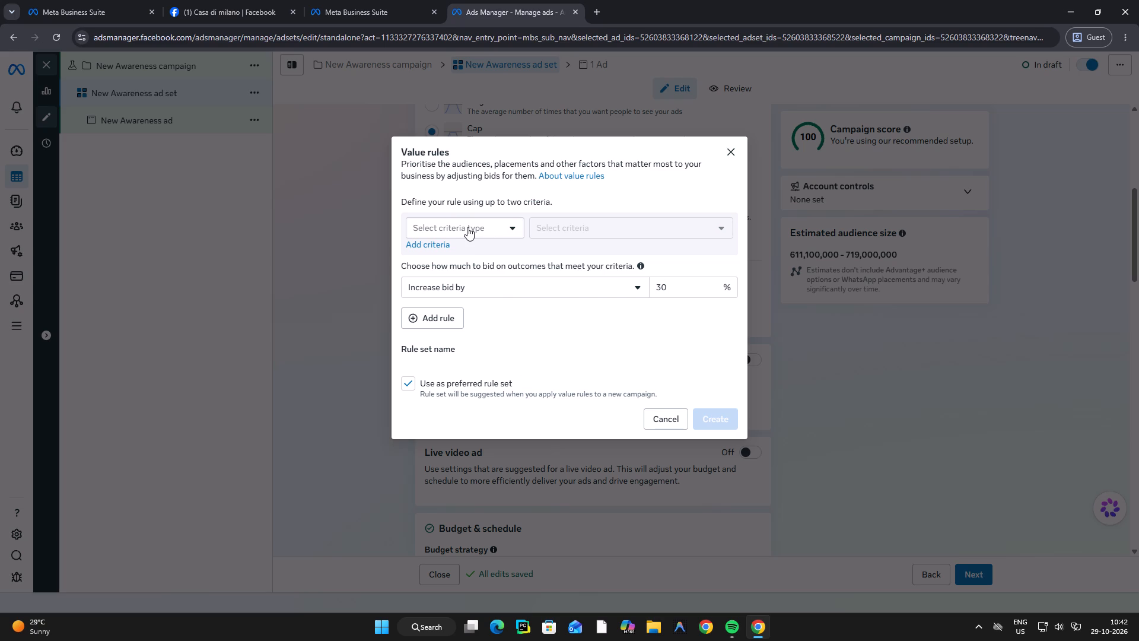
Define the value rule's criteria as Audience by Age, covering the 18-24 and 25-34 ranges.
click(467, 227)
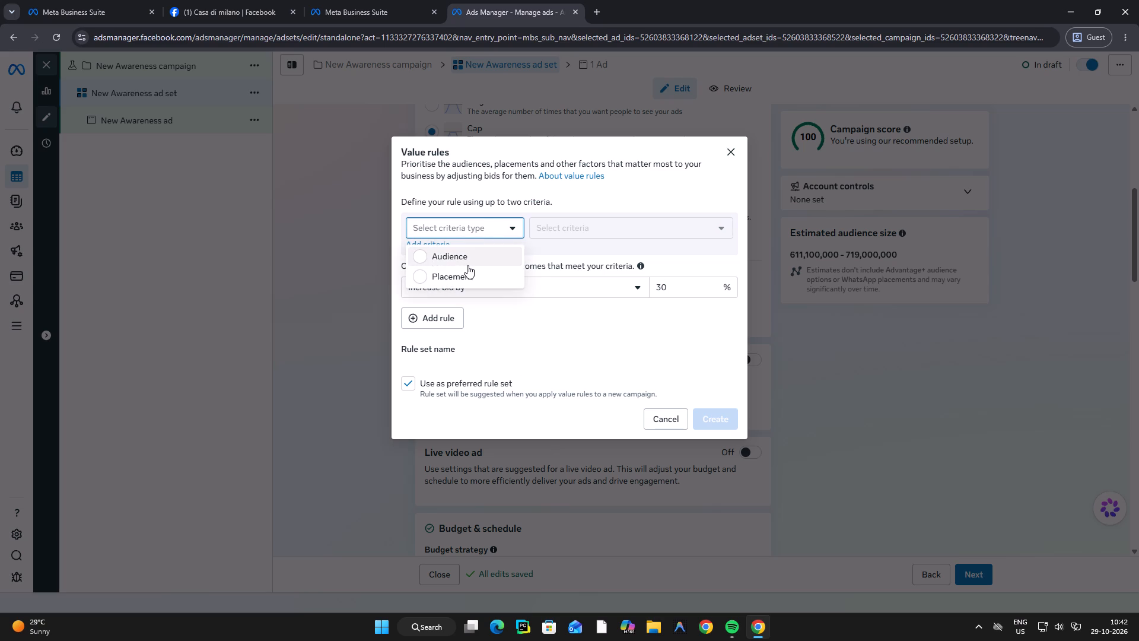
click(467, 265)
click(590, 230)
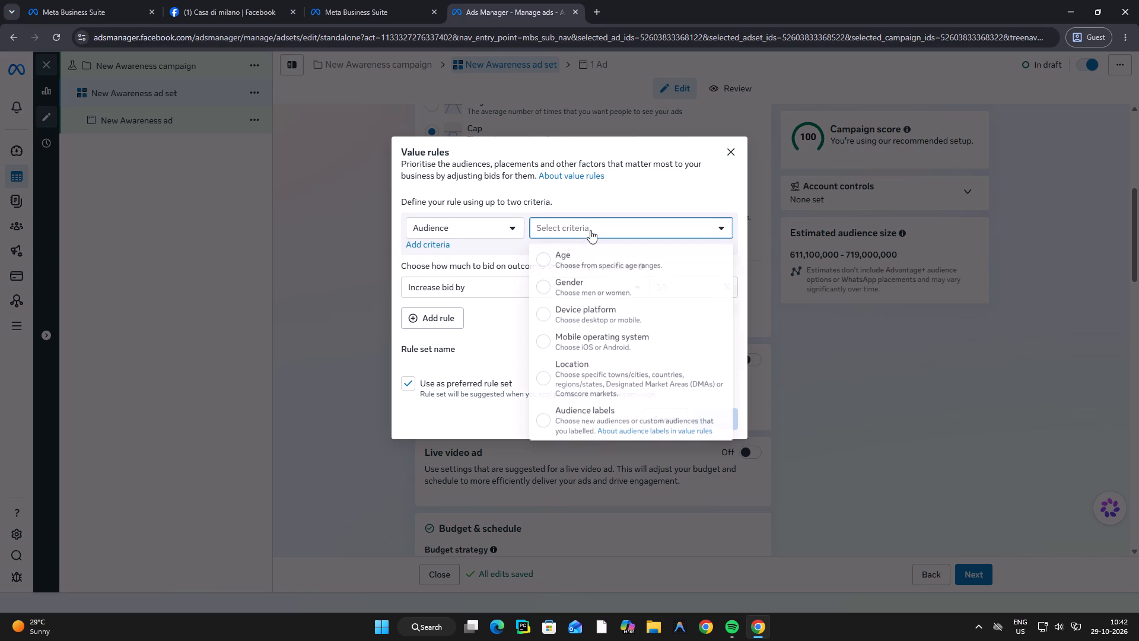
click(588, 260)
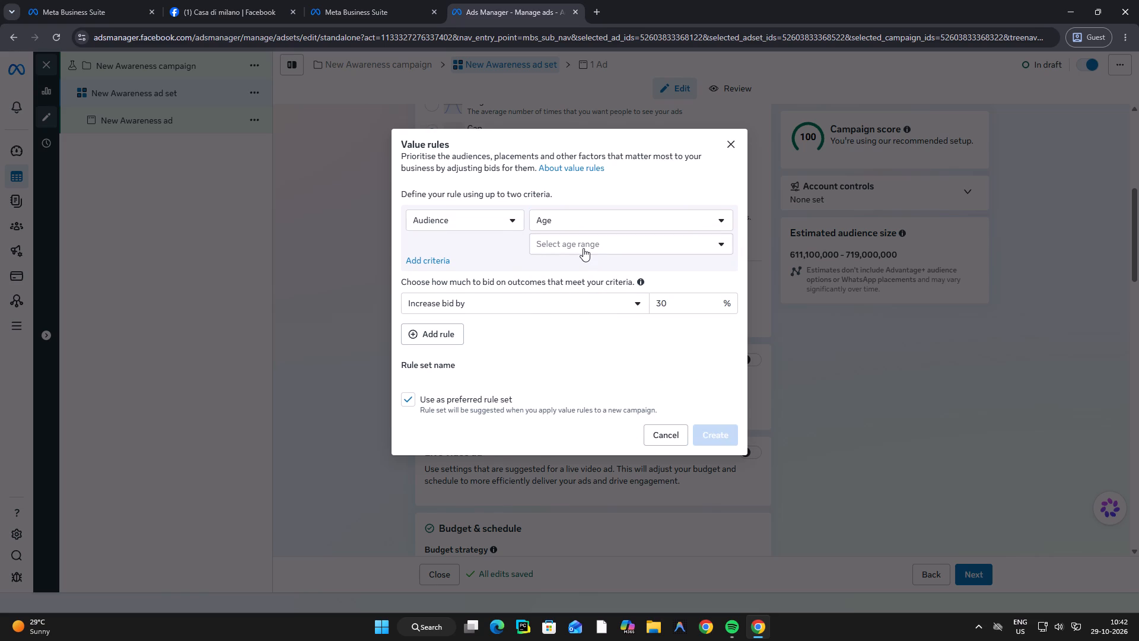
click(583, 248)
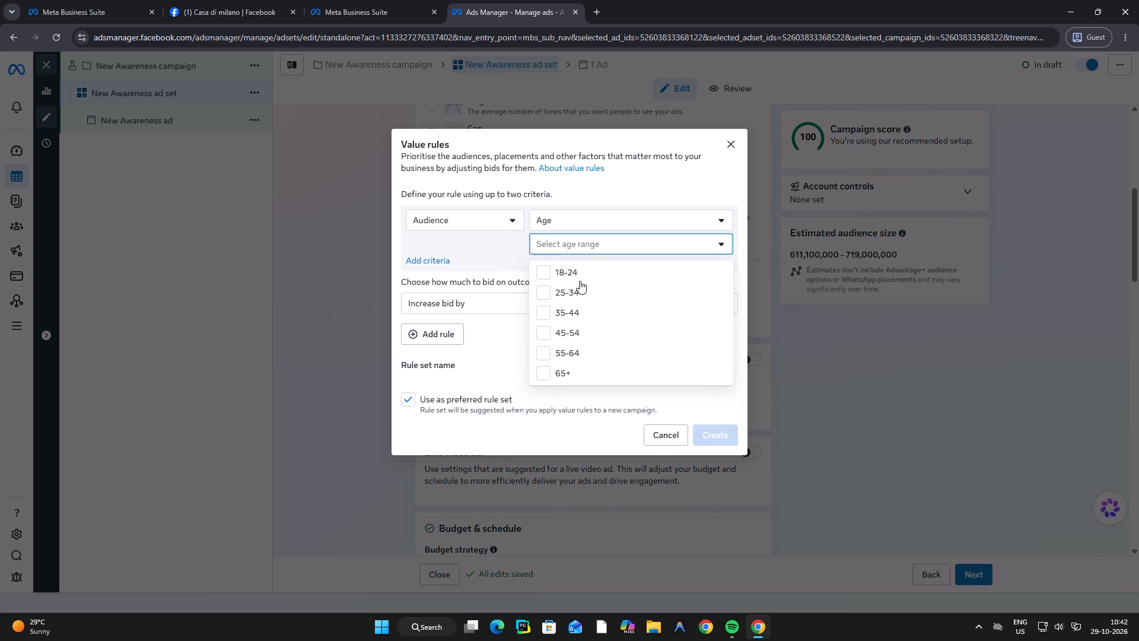
click(580, 281)
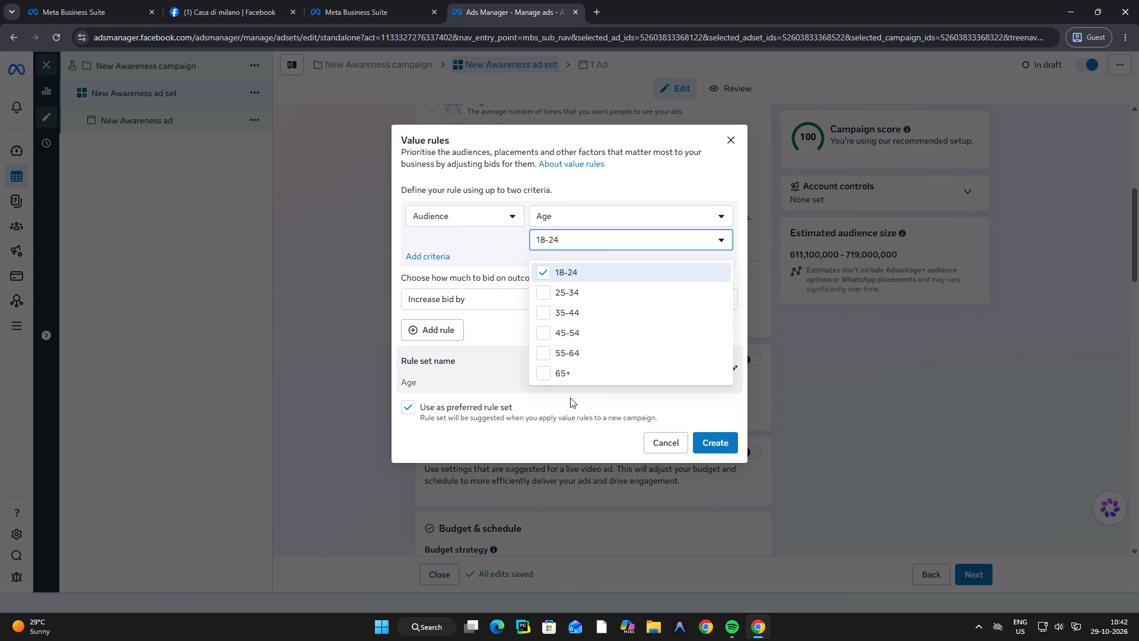
click(558, 289)
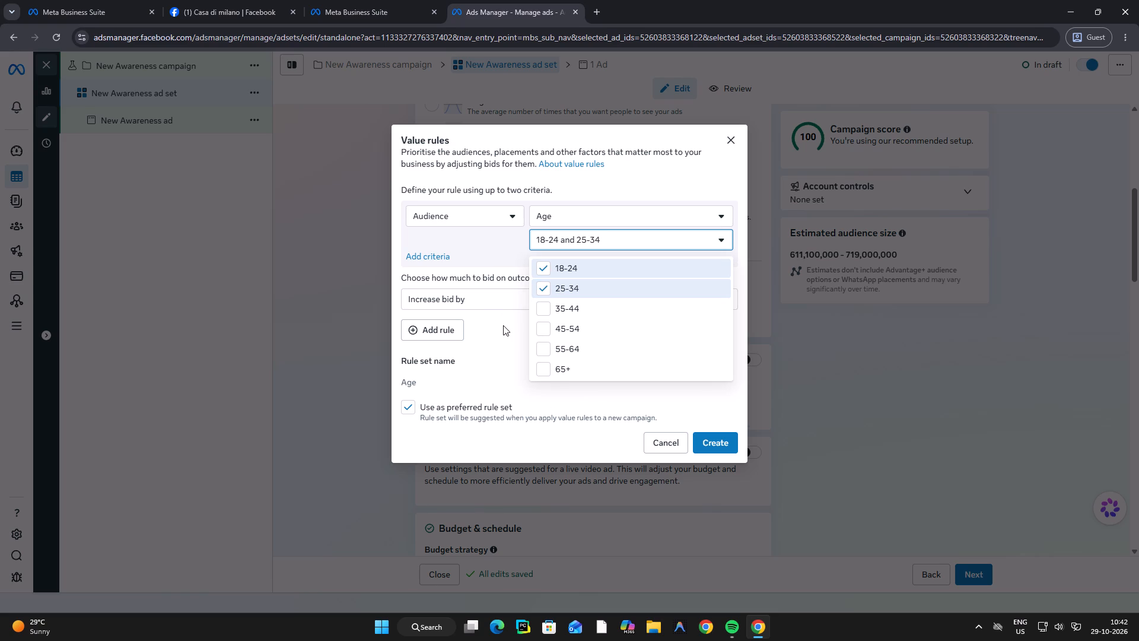
click(503, 325)
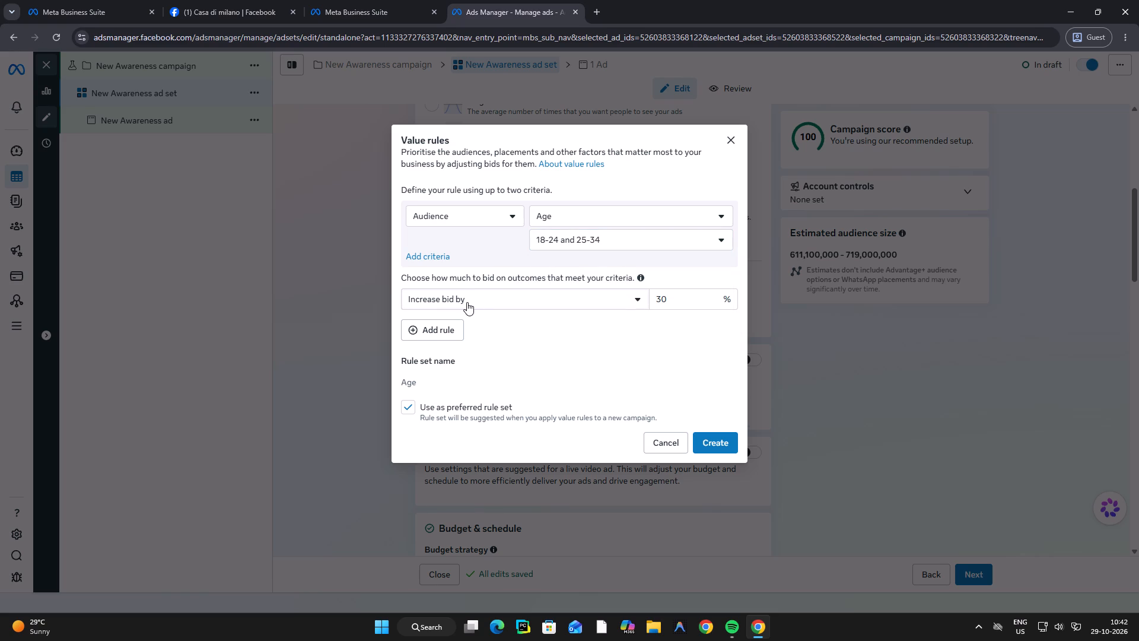
Create the Age rule set, keeping the bid adjustment at Increase bid by 30%.
click(639, 297)
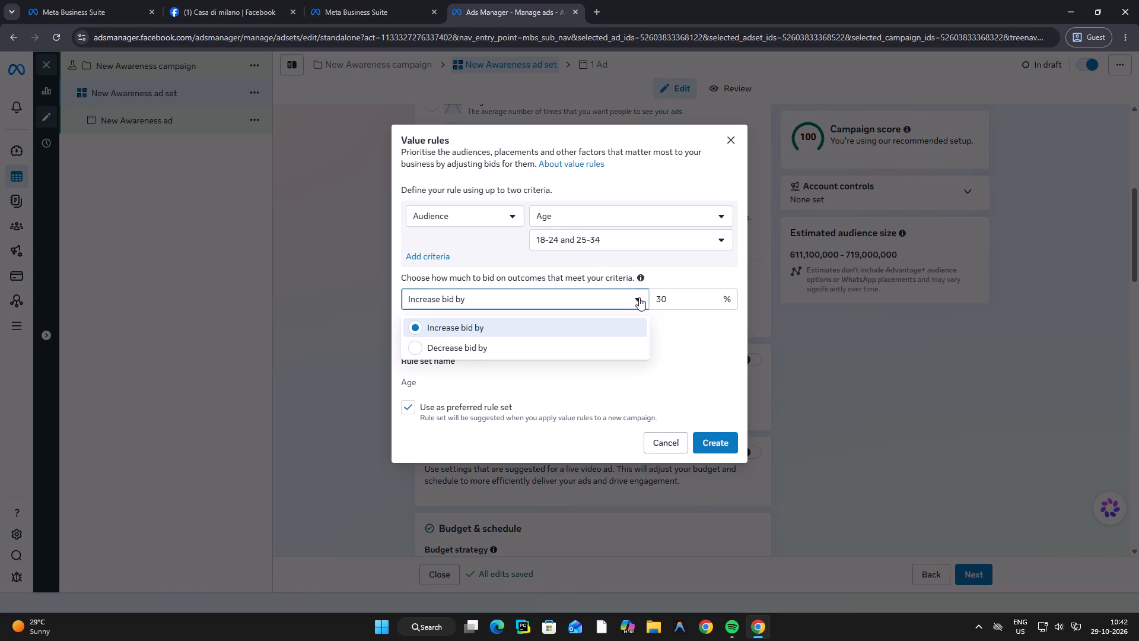
click(639, 297)
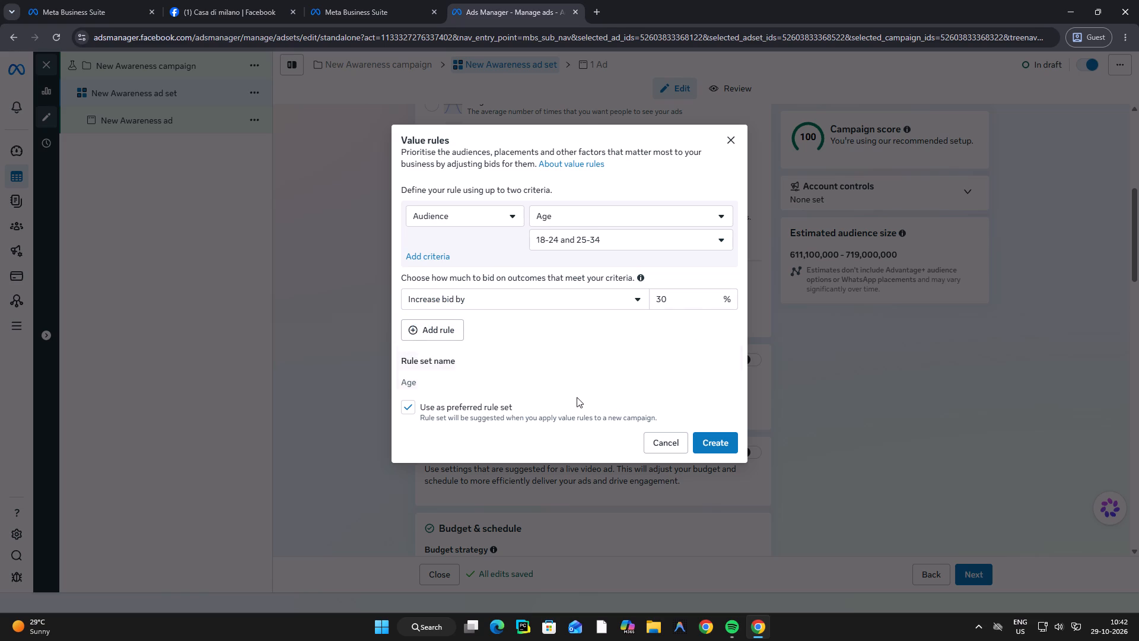
click(712, 442)
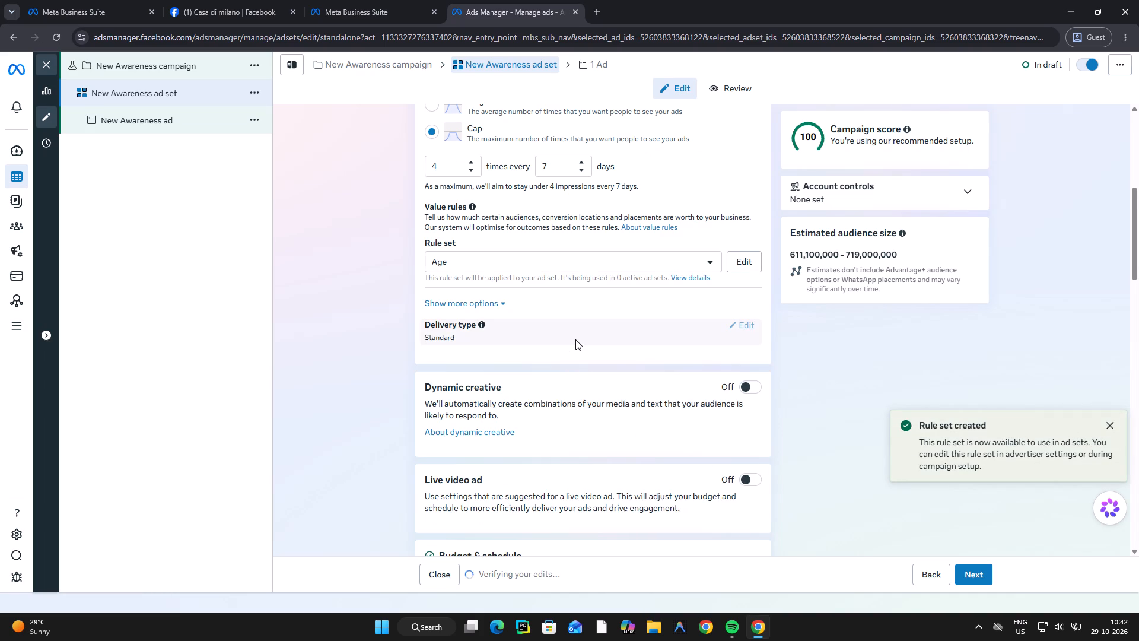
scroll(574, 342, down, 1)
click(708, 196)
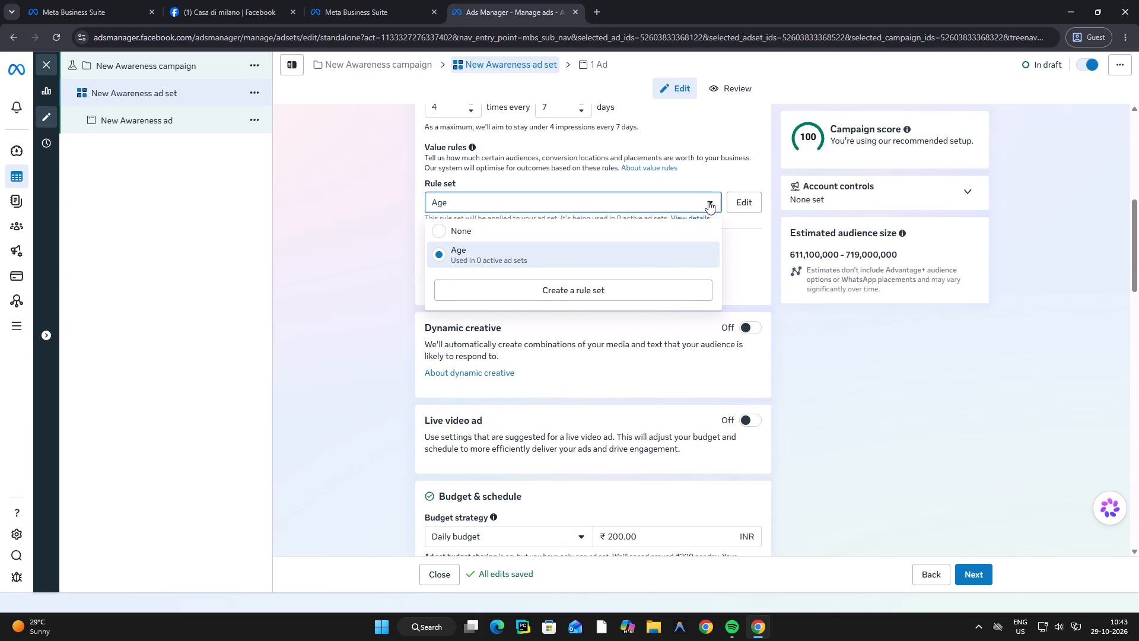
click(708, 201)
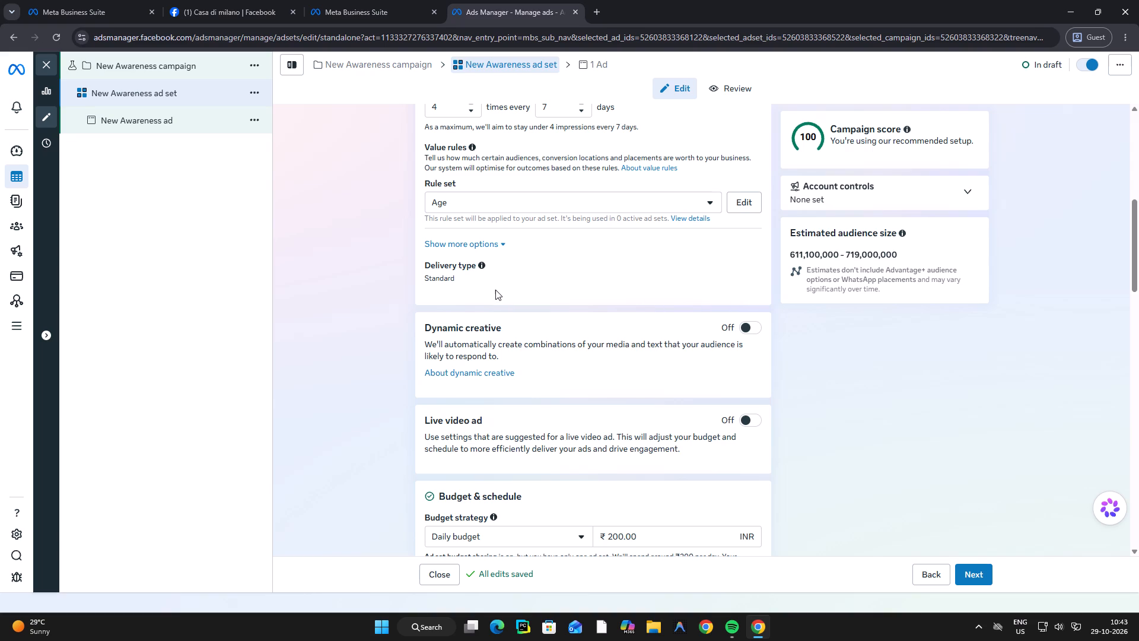
Review the ad set's budget, schedule, audience and policy settings, keeping them as they are, and continue to the ad.
scroll(497, 312, down, 3)
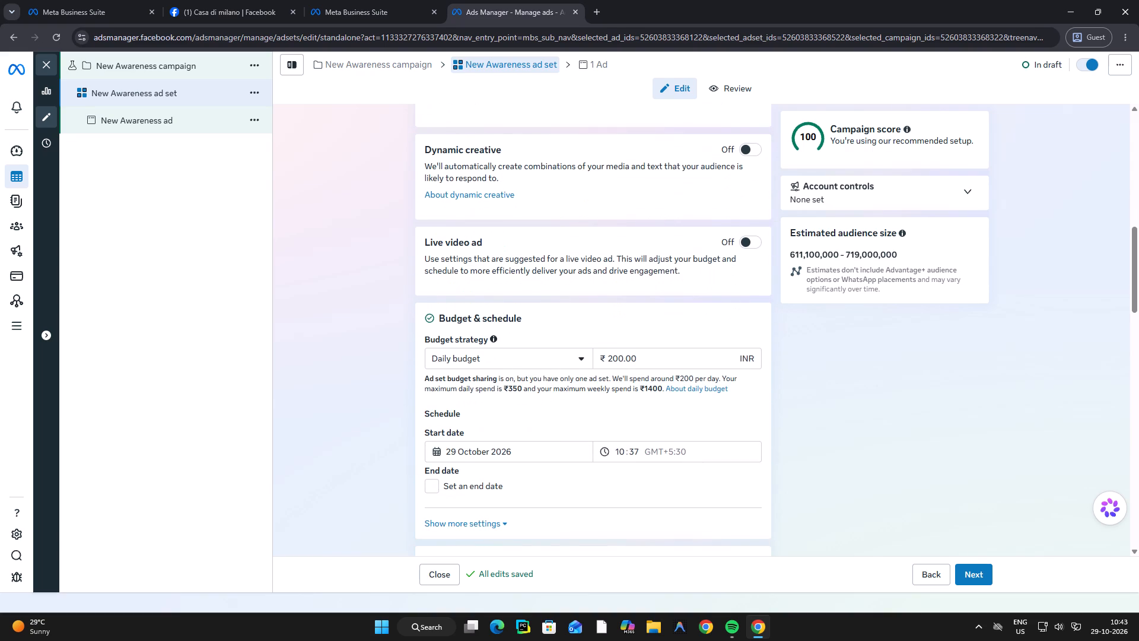
scroll(526, 356, down, 3)
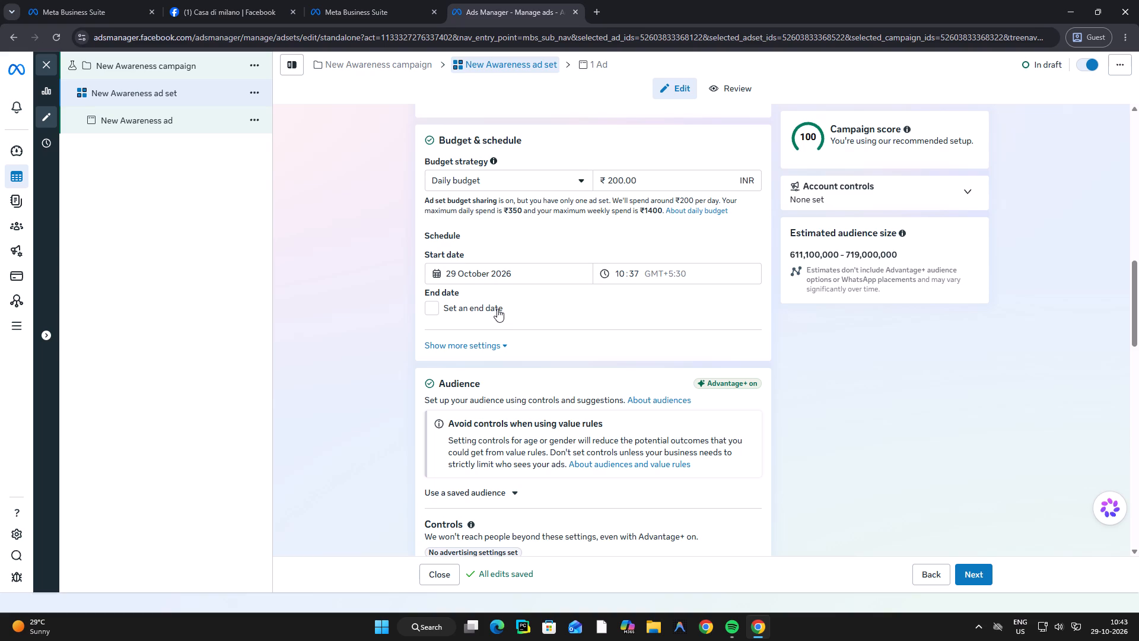
scroll(497, 309, down, 1)
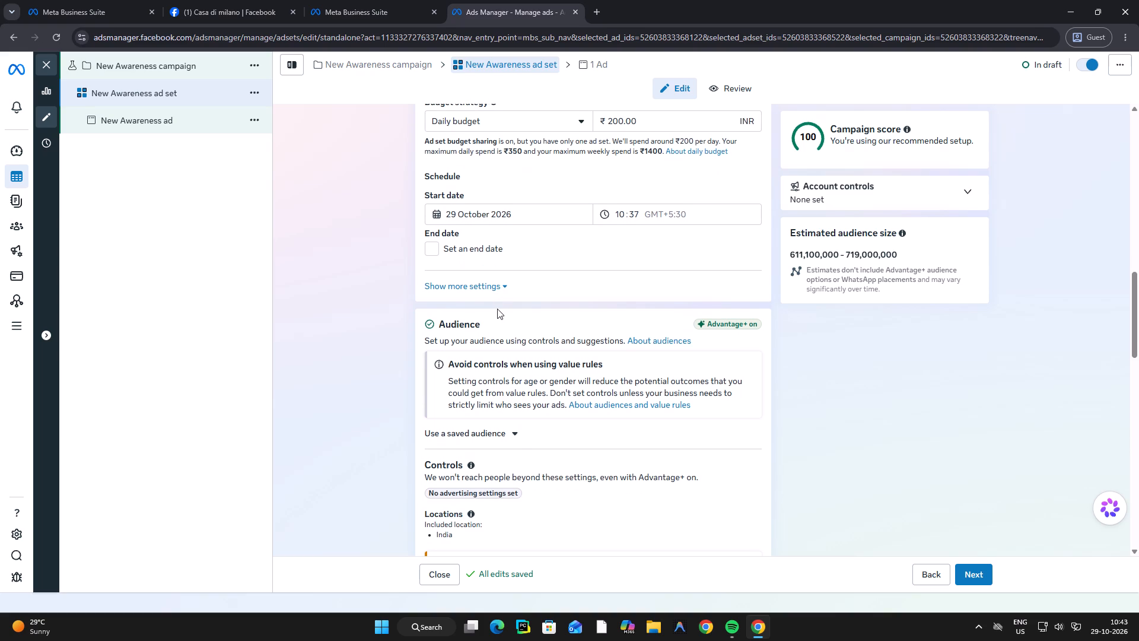
scroll(497, 309, down, 3)
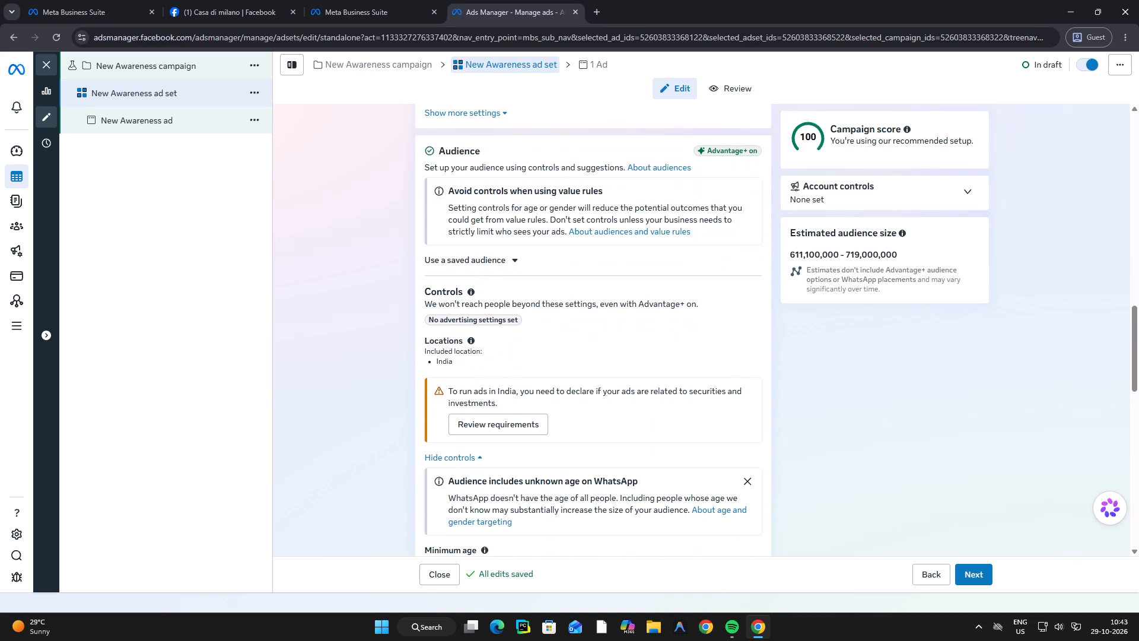
scroll(497, 309, down, 3)
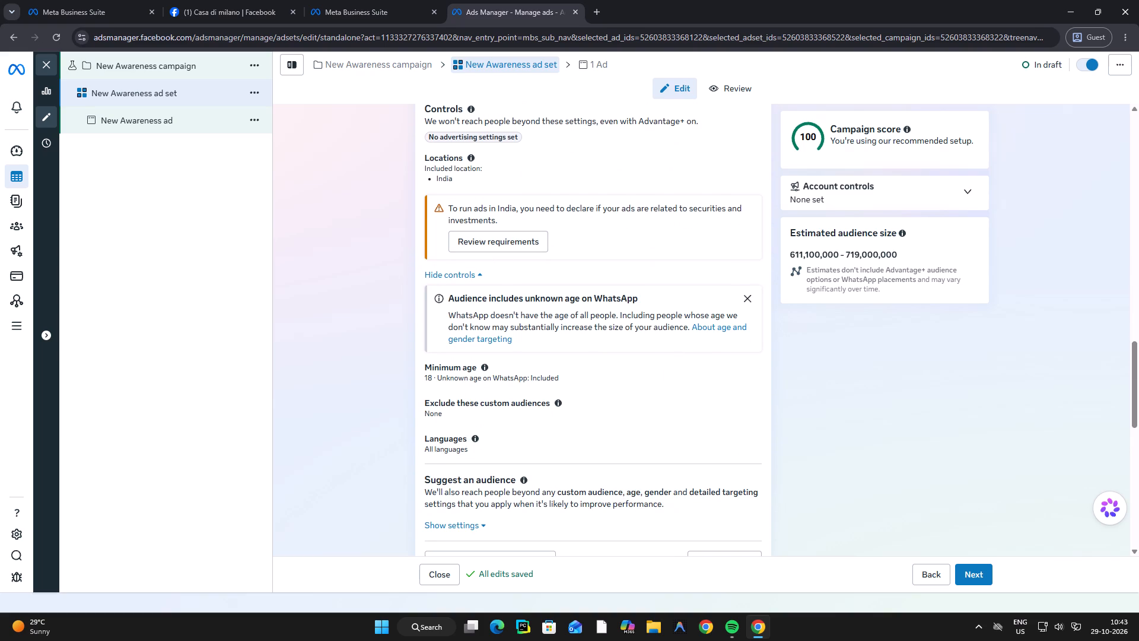
scroll(503, 265, up, 1)
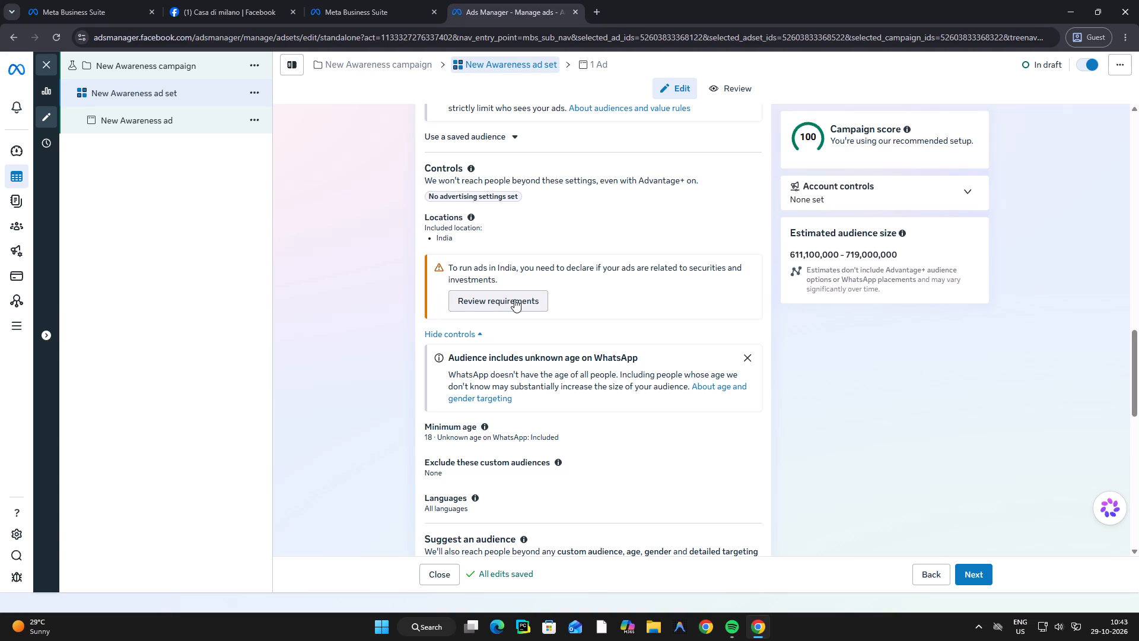
scroll(511, 367, down, 3)
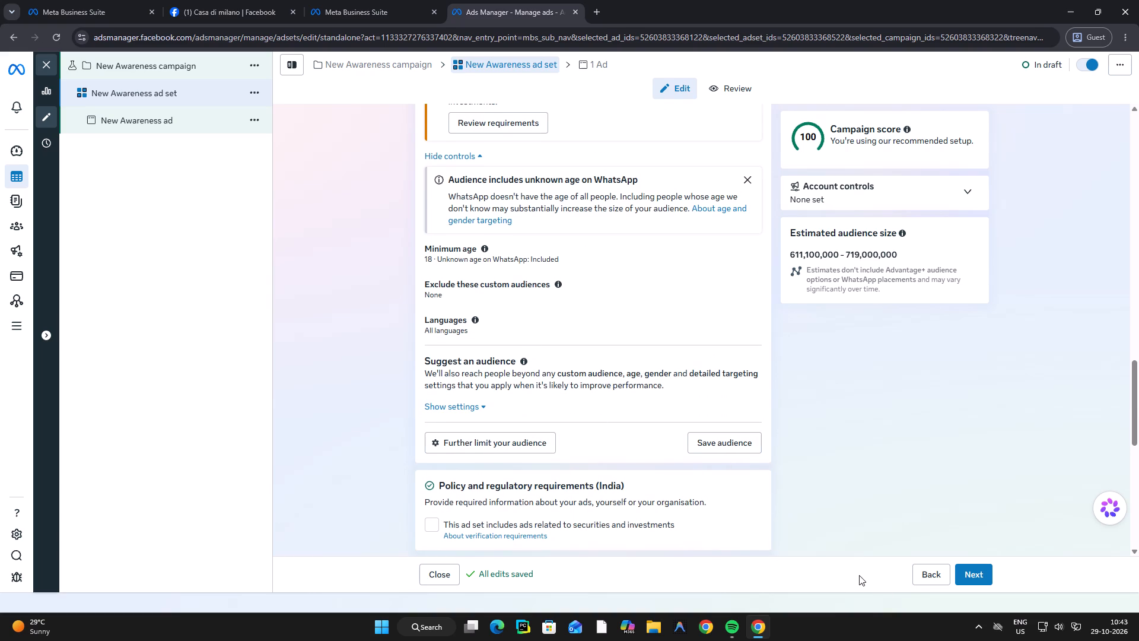
click(974, 569)
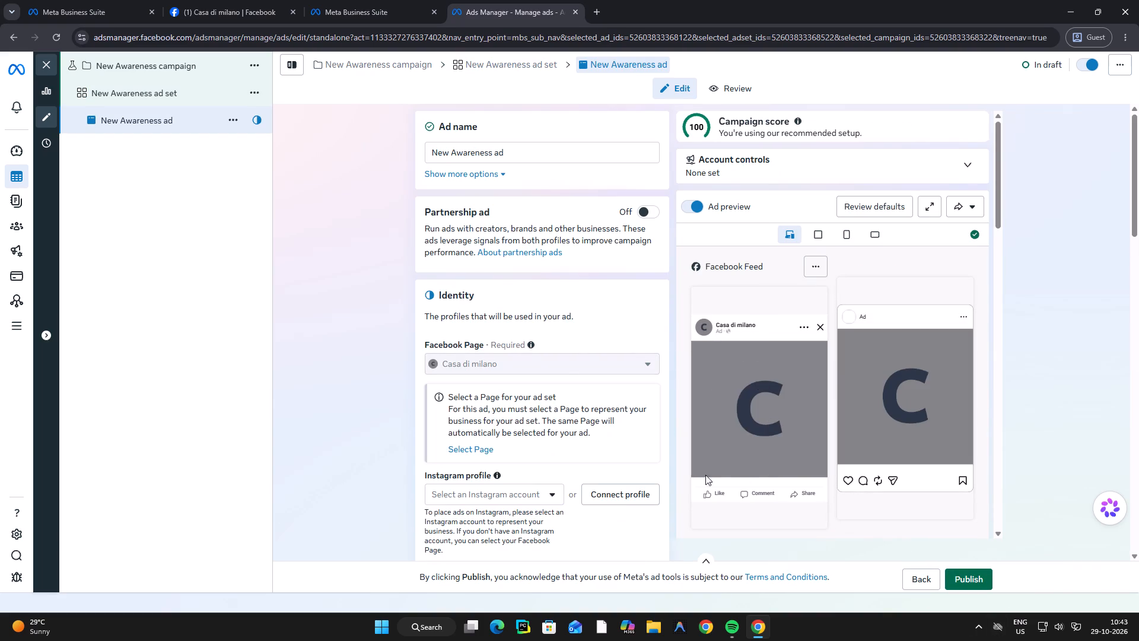
Preview the ad in vertical format for the Audience Network native, banner and interstitial placement and for Facebook Reels.
scroll(566, 367, down, 2)
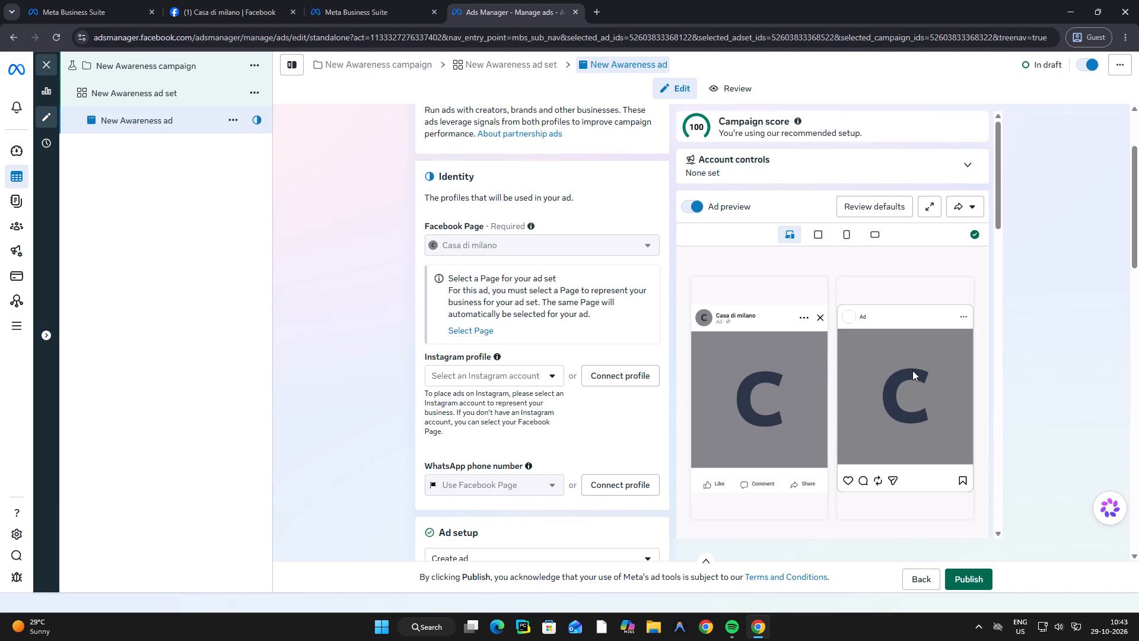
click(795, 389)
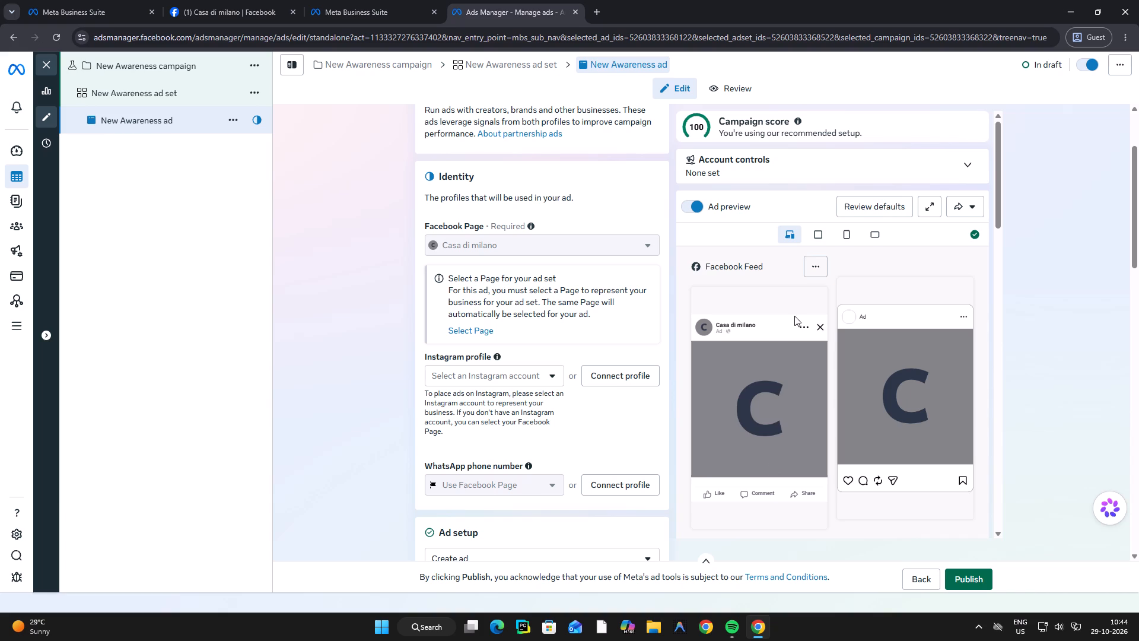
click(803, 331)
click(803, 331)
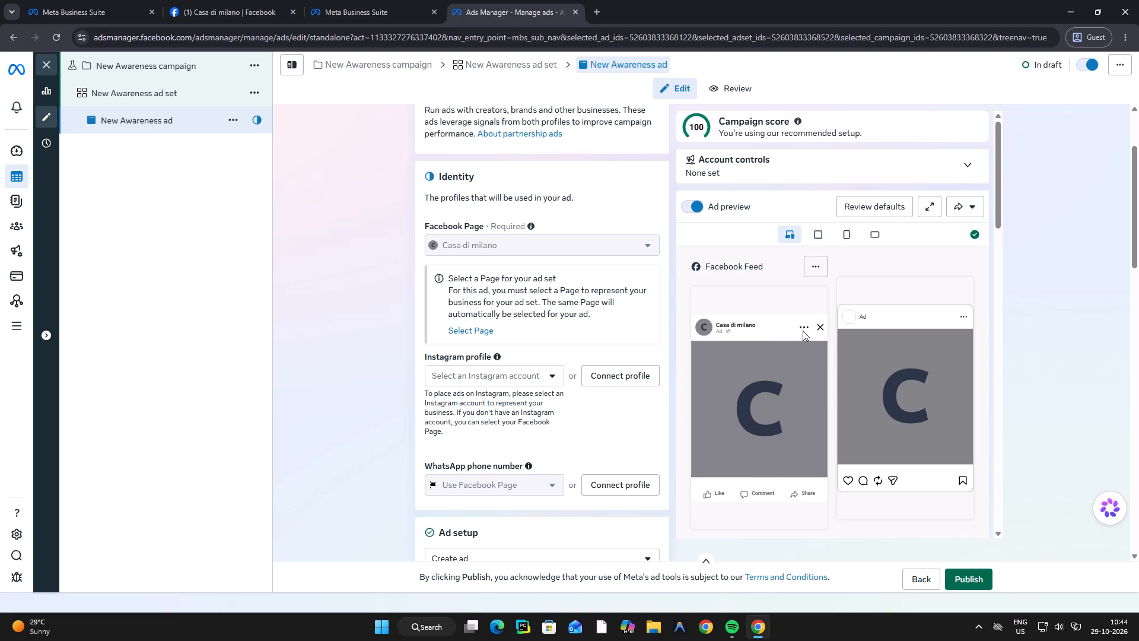
click(803, 323)
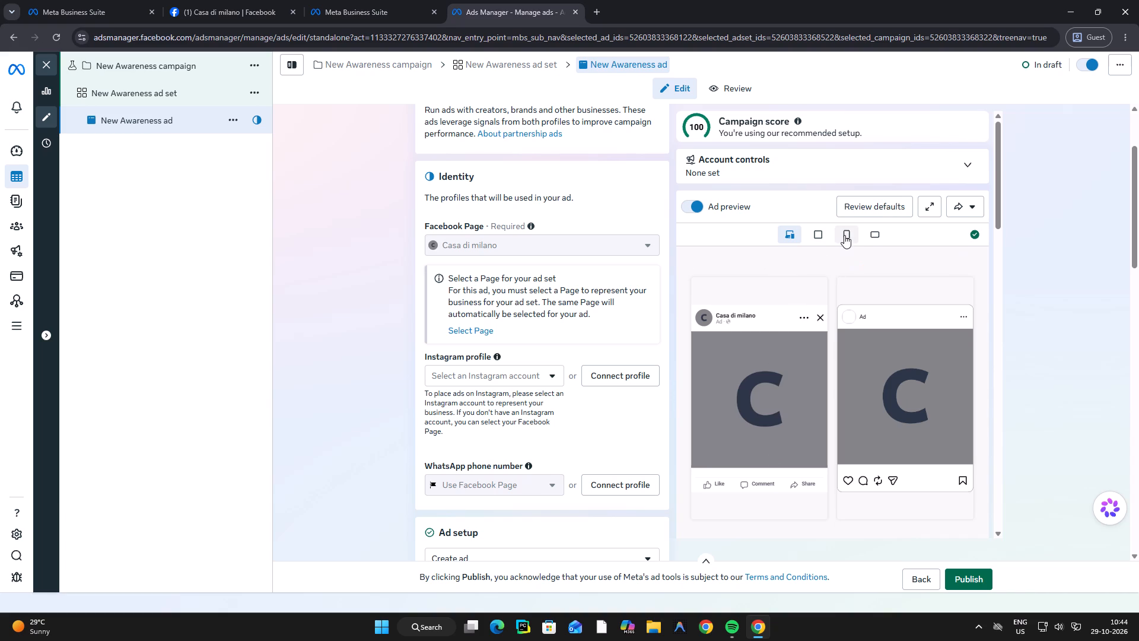
click(848, 233)
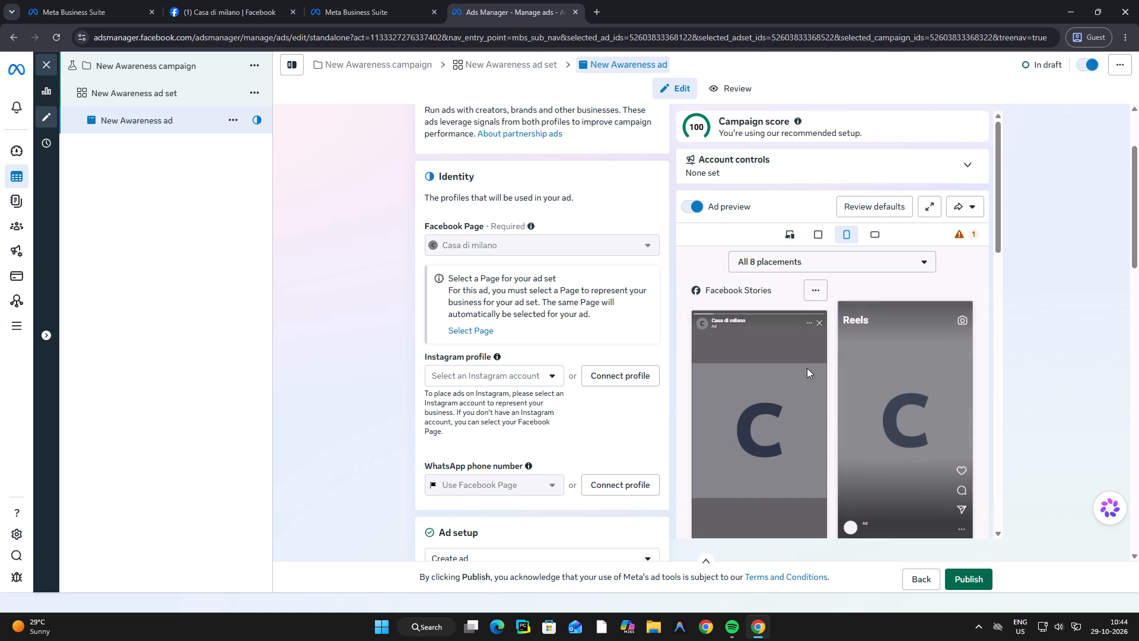
click(807, 368)
click(916, 258)
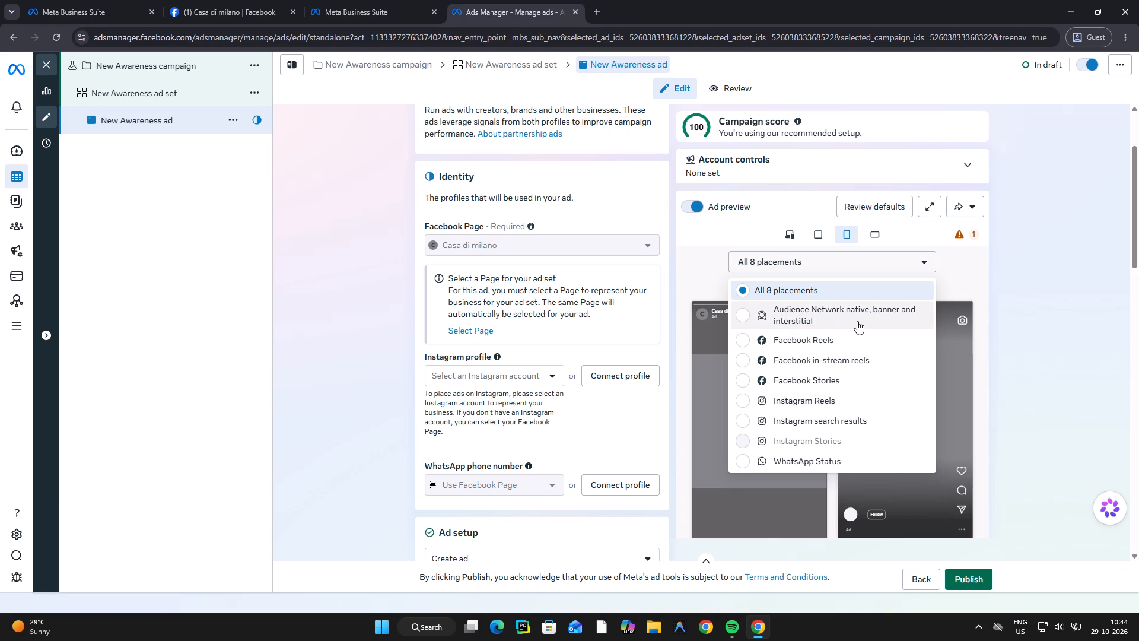
click(775, 316)
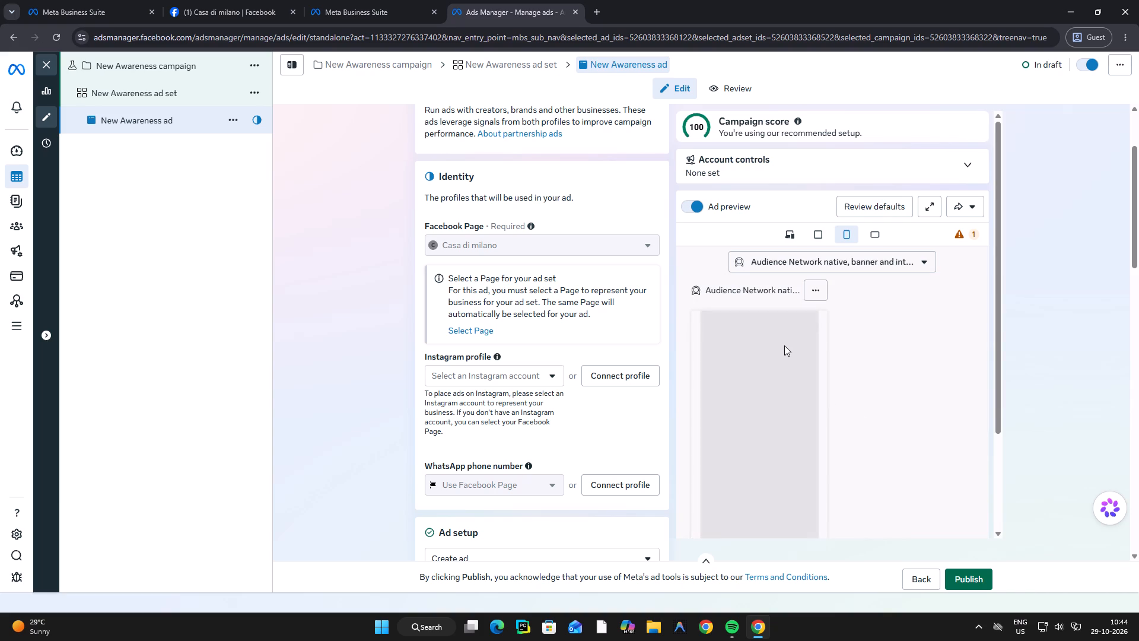
click(842, 261)
click(822, 345)
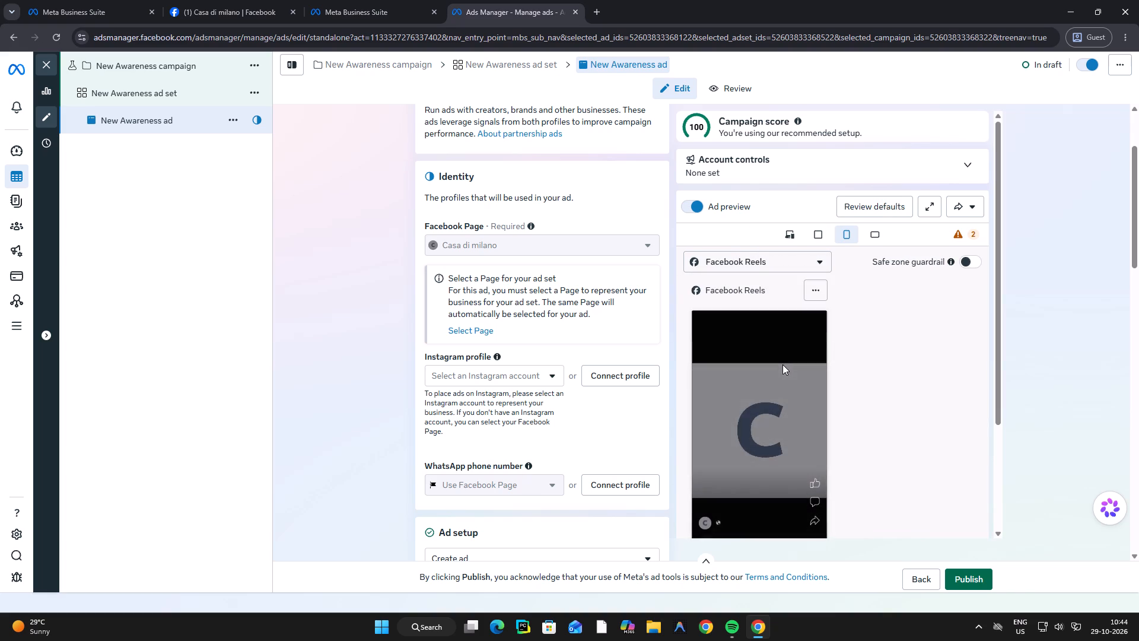
Open the ad creative's media for editing across its group of 8 placements.
scroll(562, 376, down, 2)
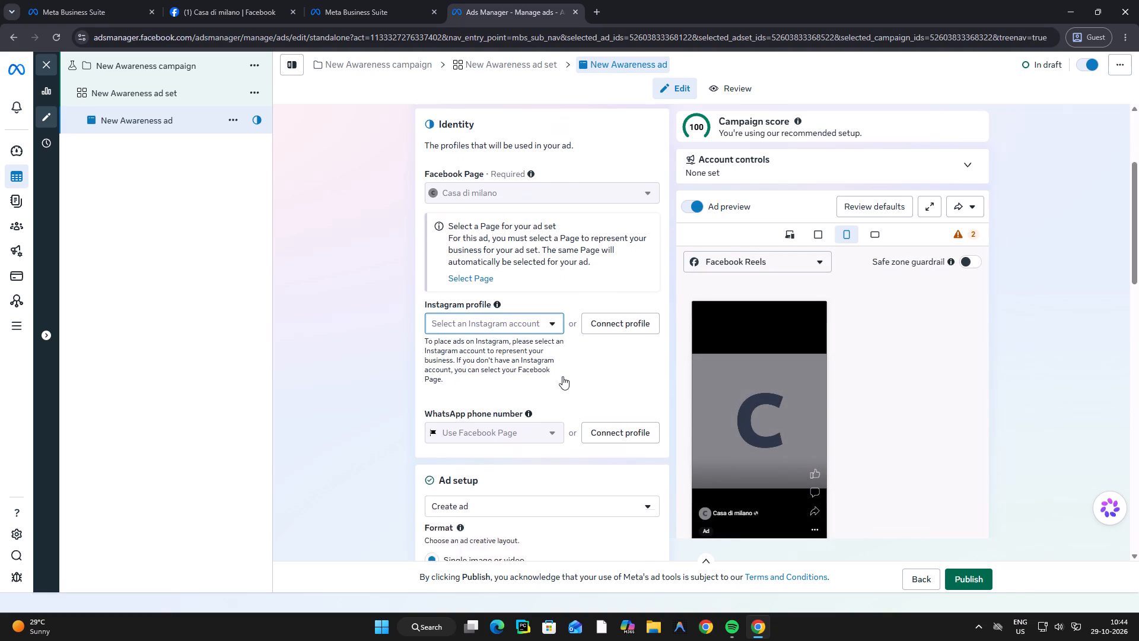
scroll(562, 376, down, 1)
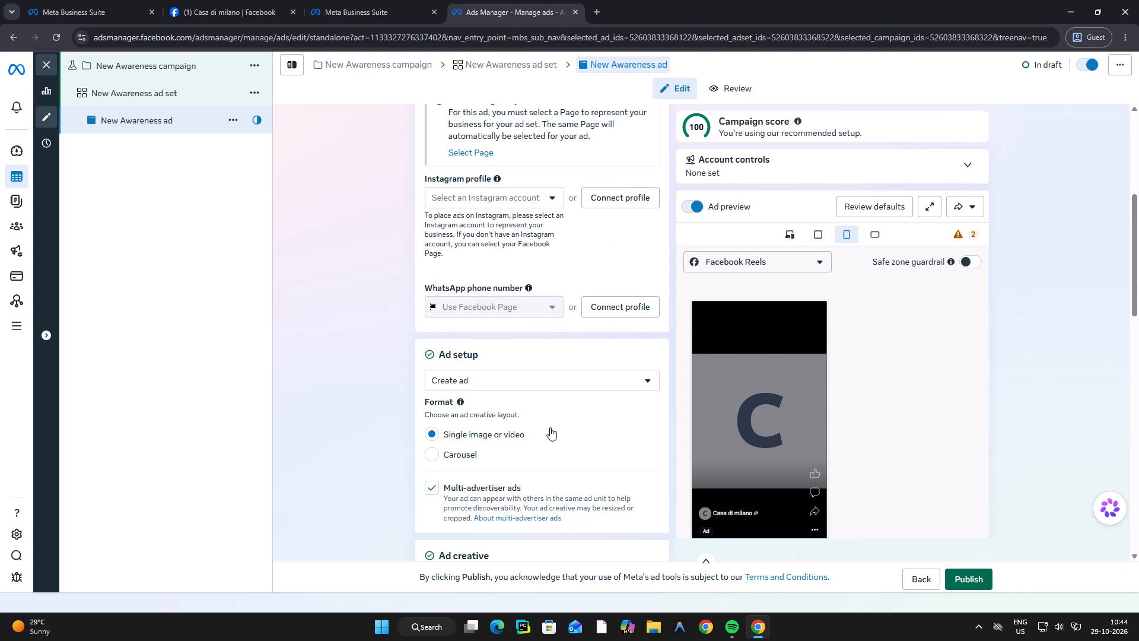
scroll(550, 427, down, 1)
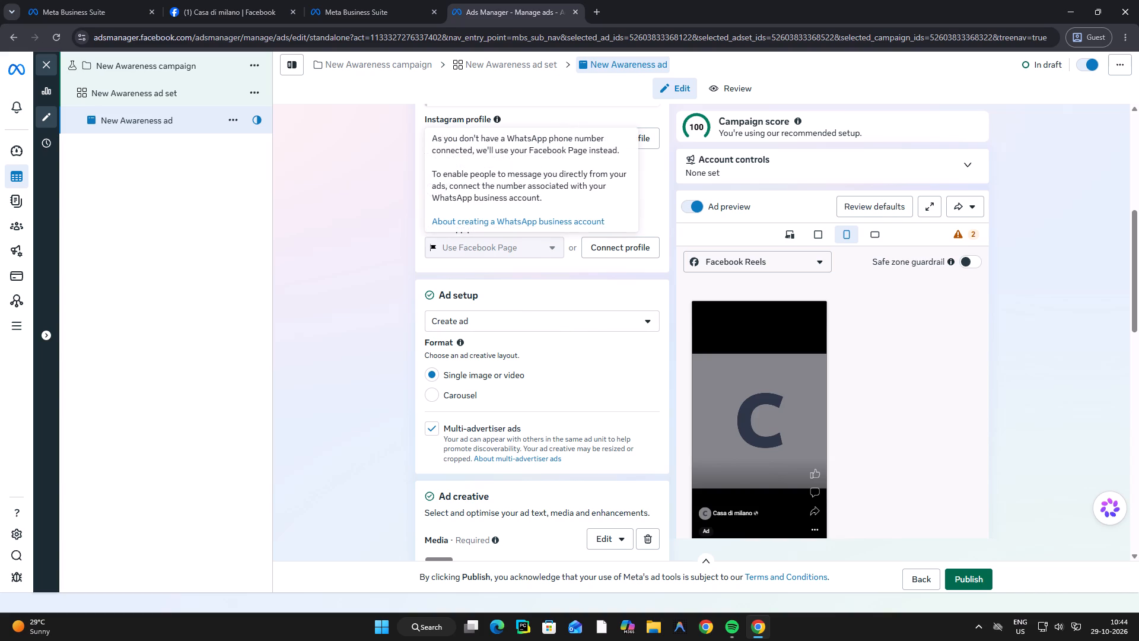
scroll(556, 366, down, 3)
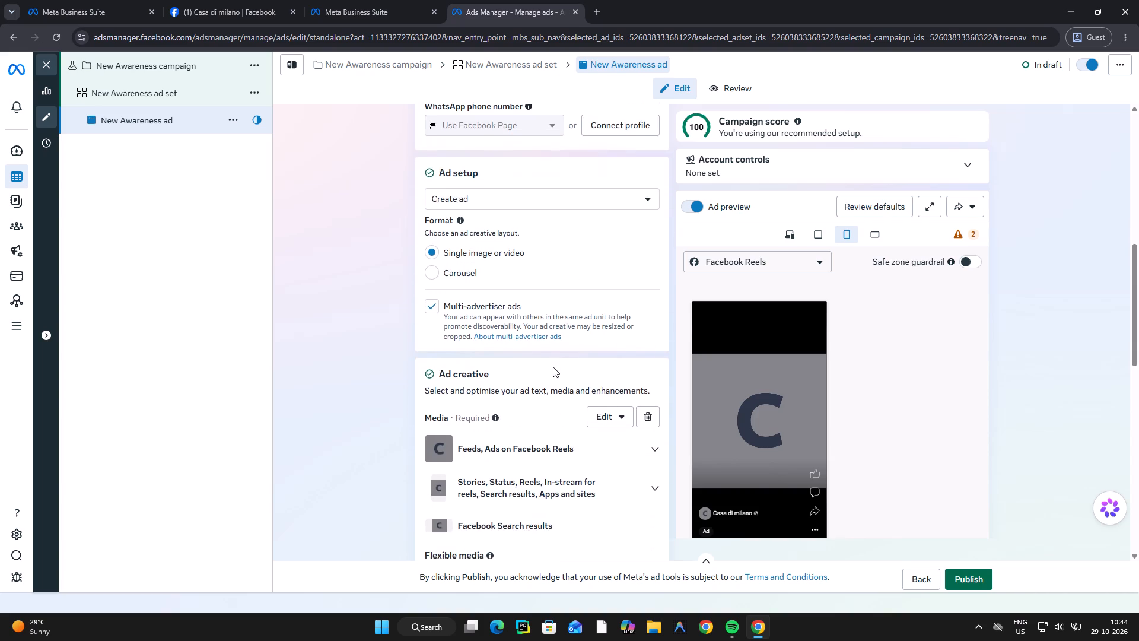
scroll(553, 367, down, 1)
click(628, 333)
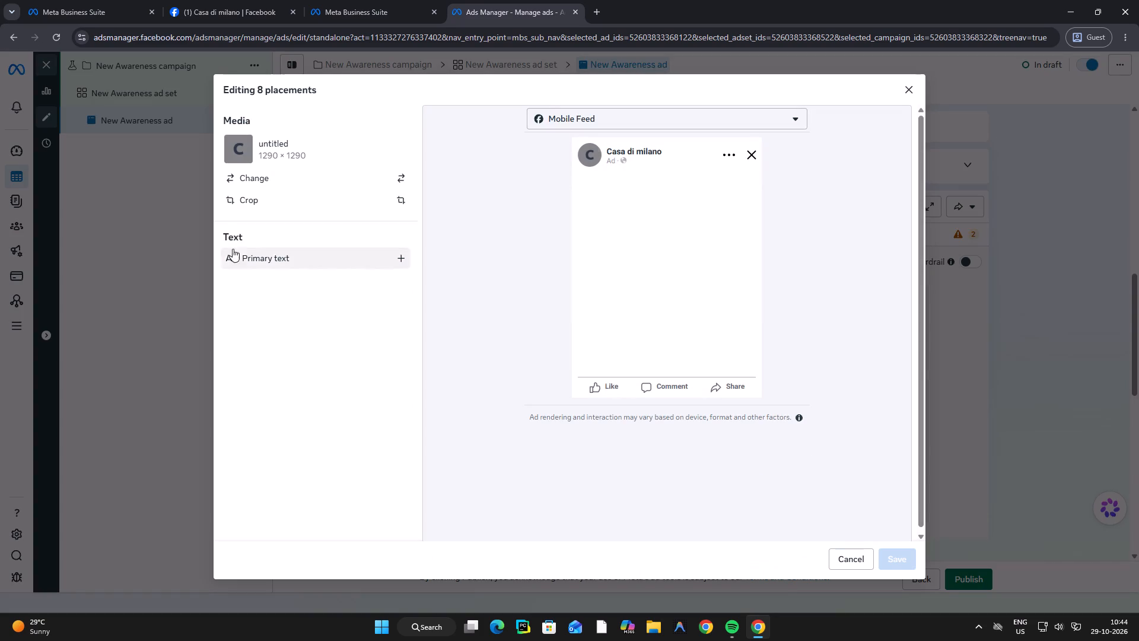
Open the replacement image choices for the ad media used in the 8 placements.
click(288, 178)
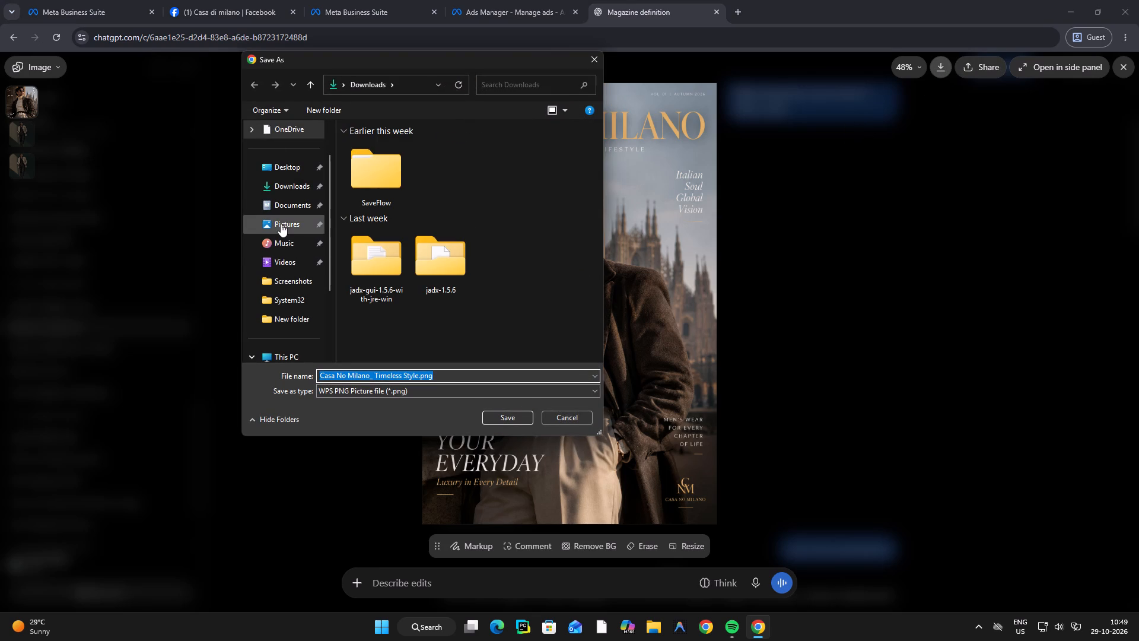
click(283, 226)
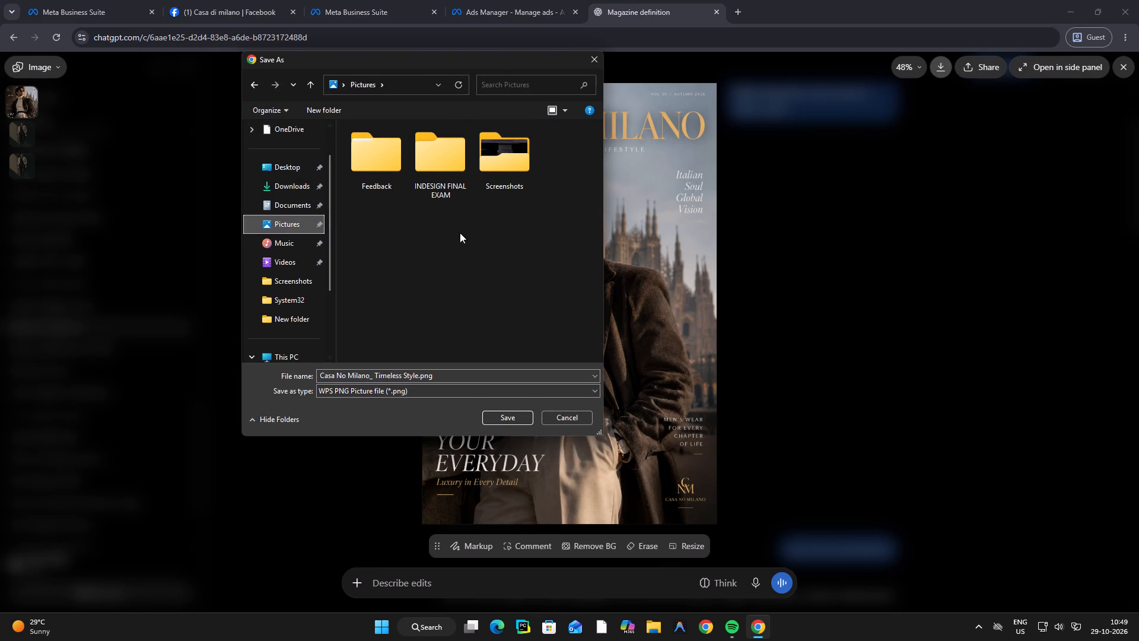
right_click(516, 214)
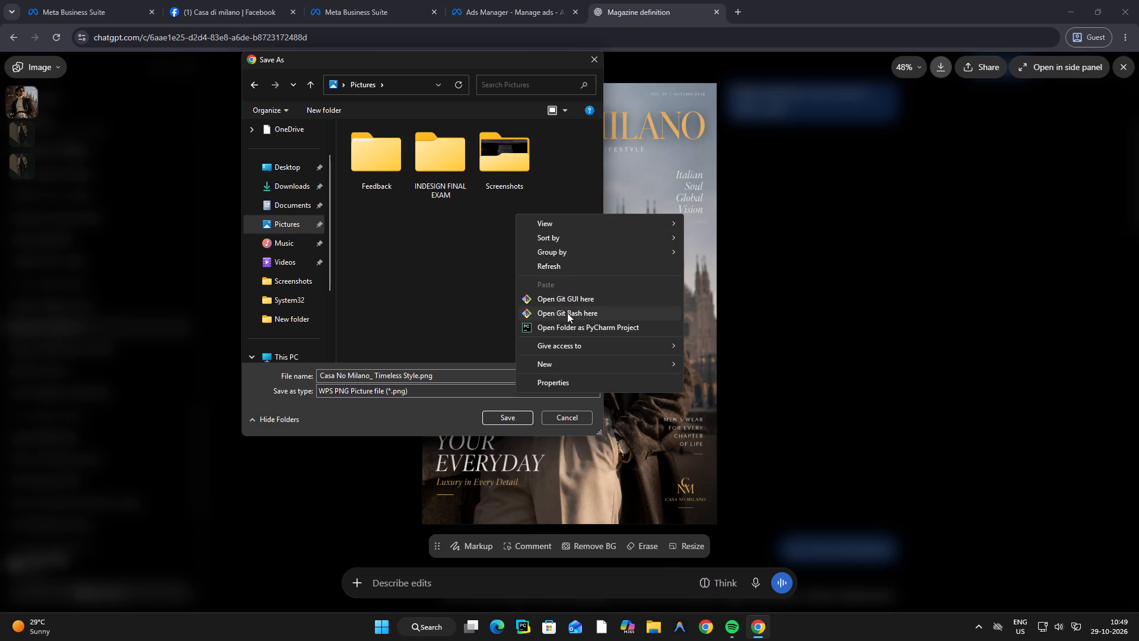
click(574, 363)
click(734, 85)
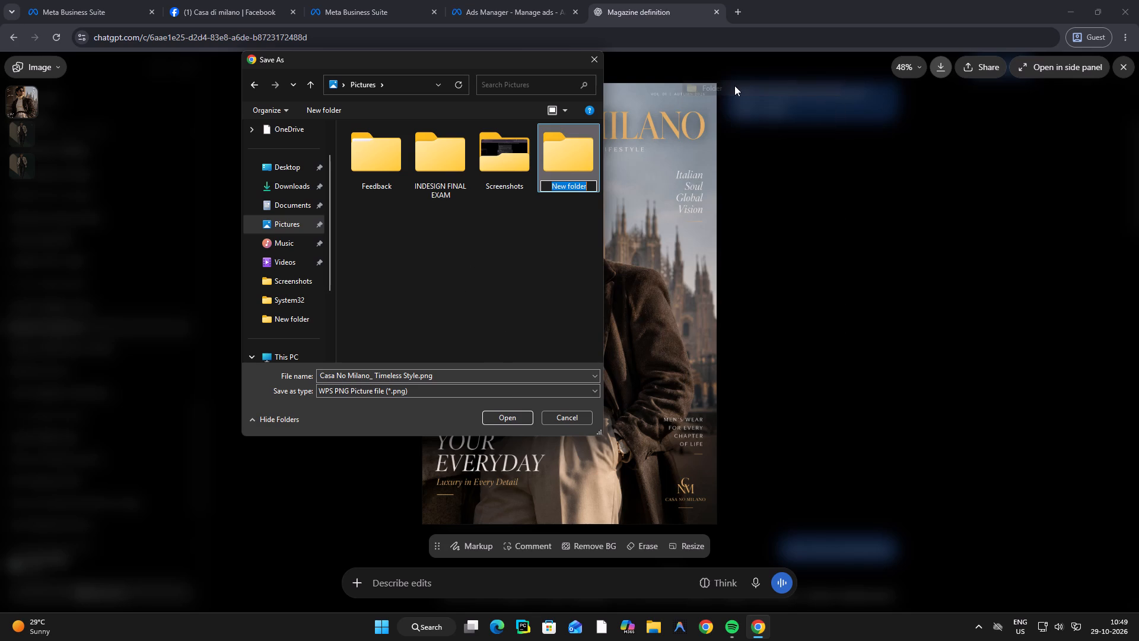
key(BackSpace)
text(milan)
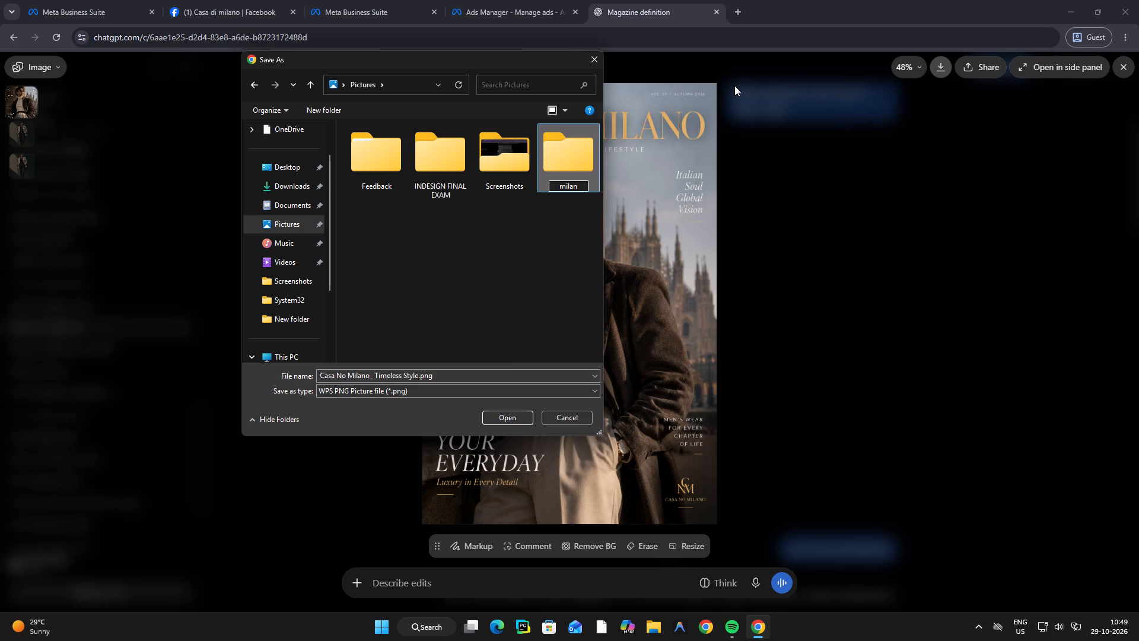
key(Return)
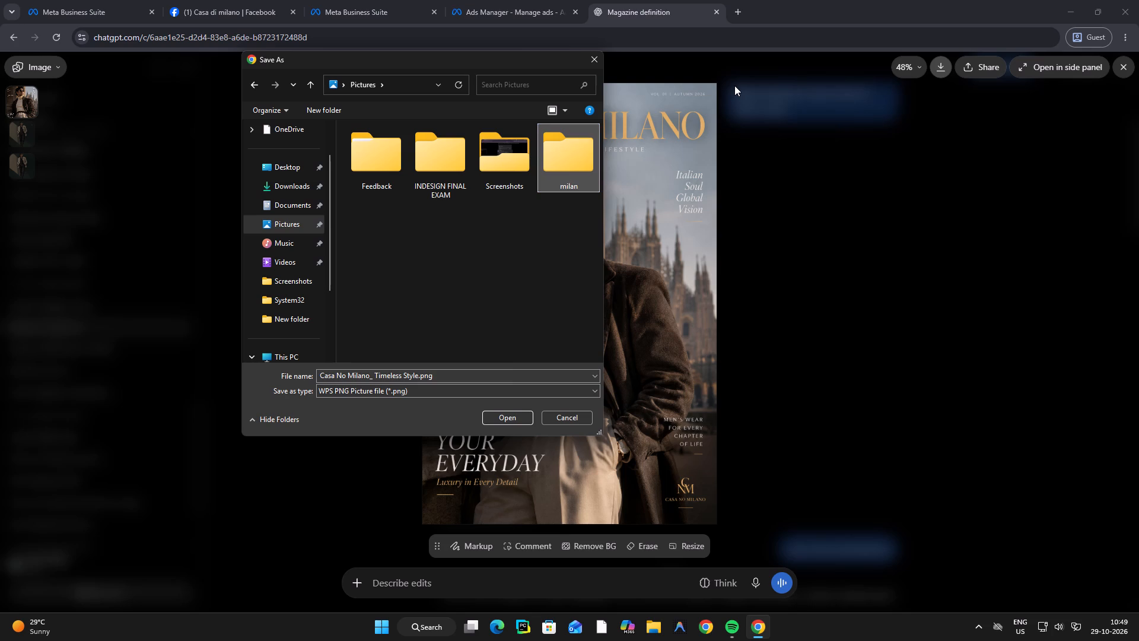
key(Return)
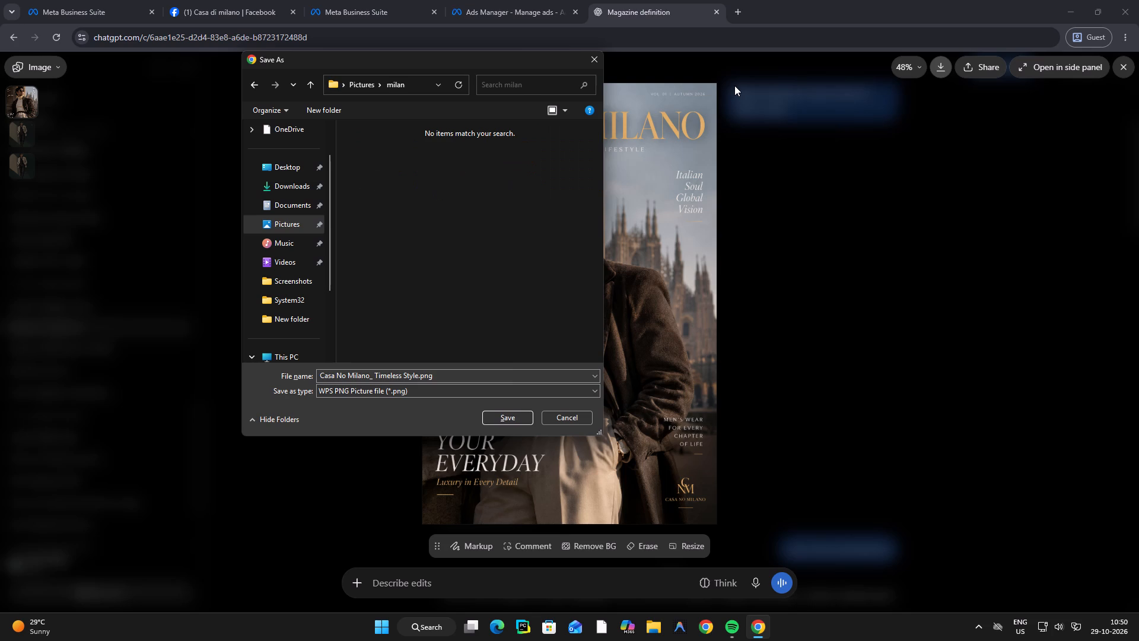
key(Return)
click(497, 417)
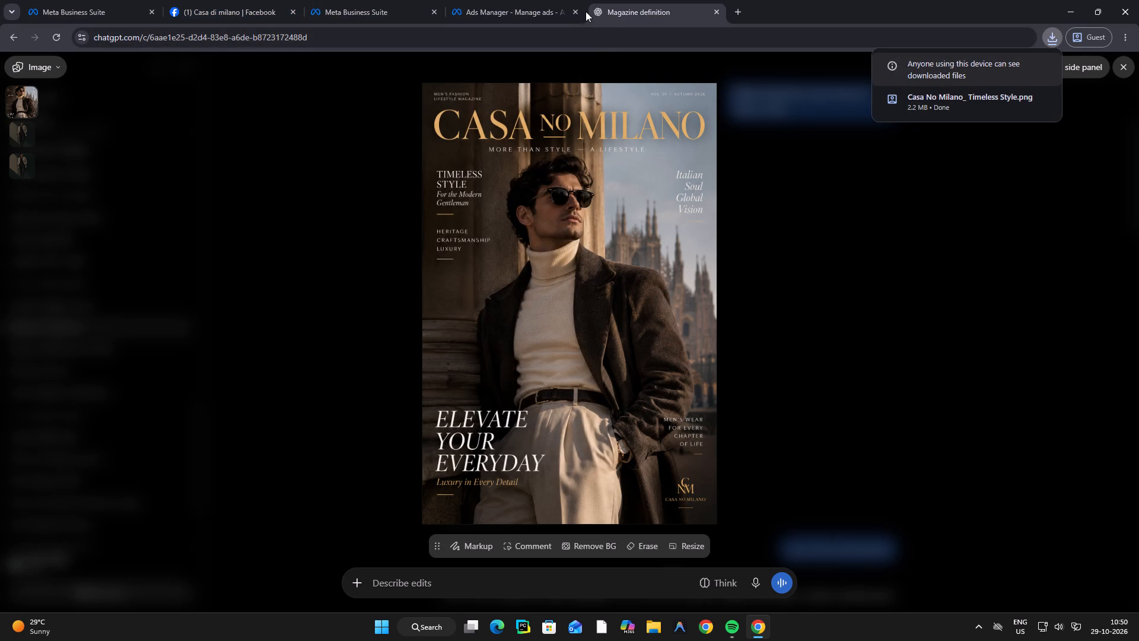
Back in Ads Manager, upload "Casa No Milano_ Timeless Style.png" from the Pictures "milan" folder as the replacement image for the ad's 8 placements.
click(549, 10)
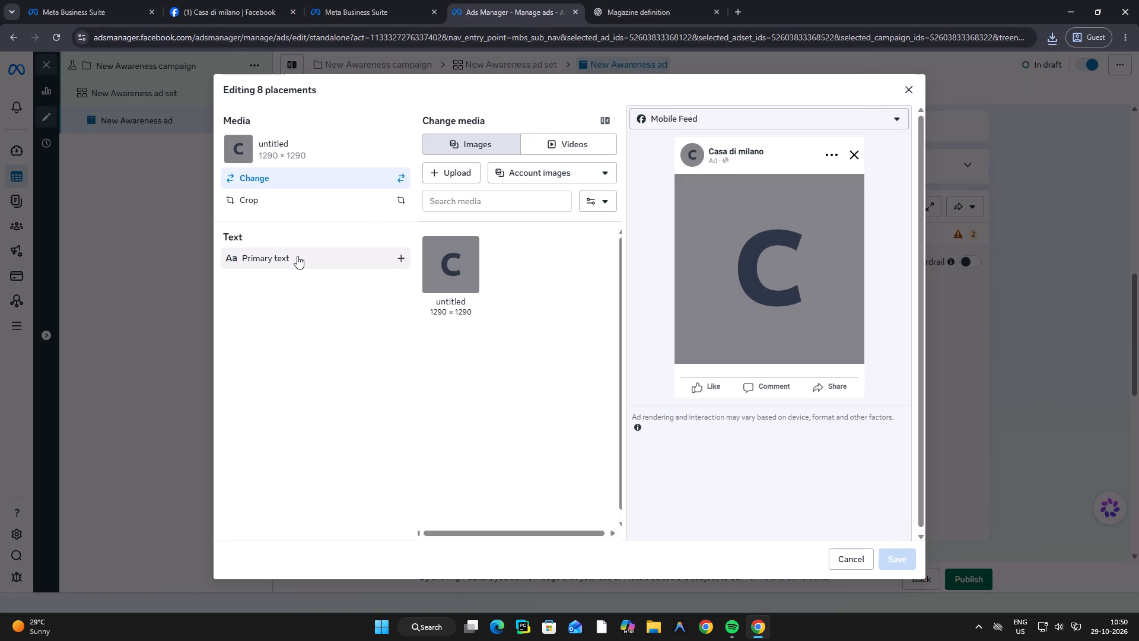
click(451, 170)
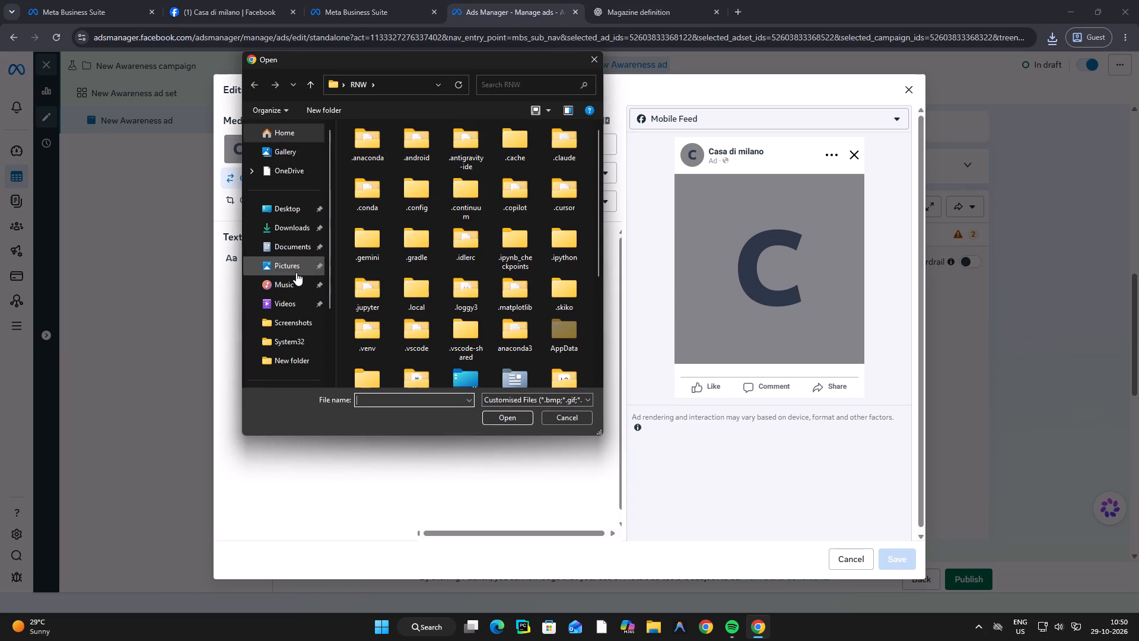
click(288, 267)
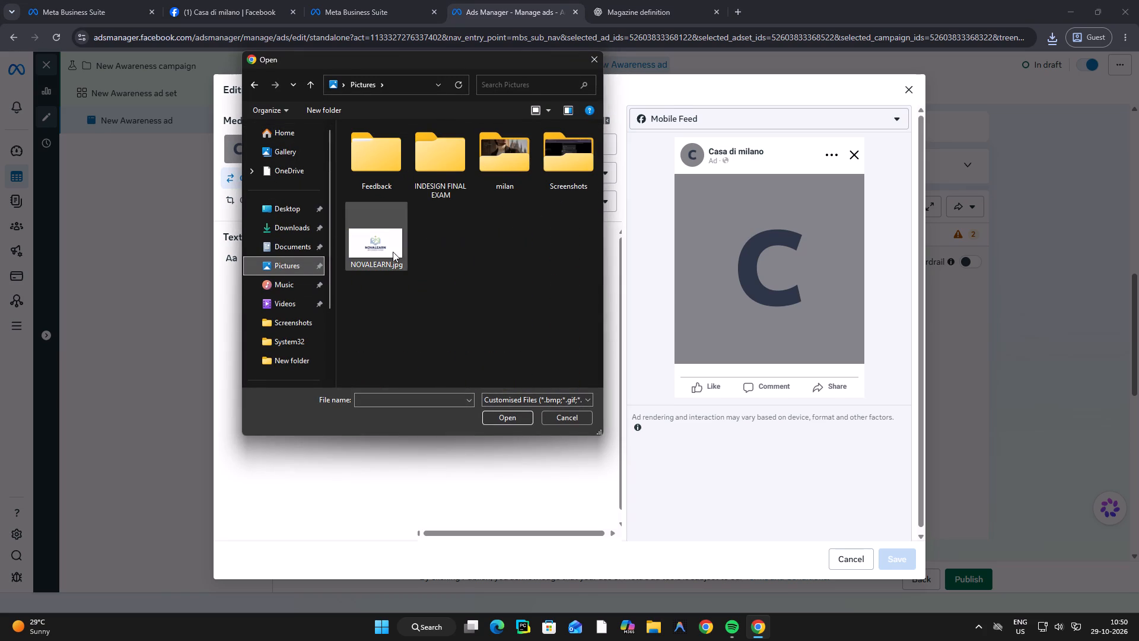
click(505, 174)
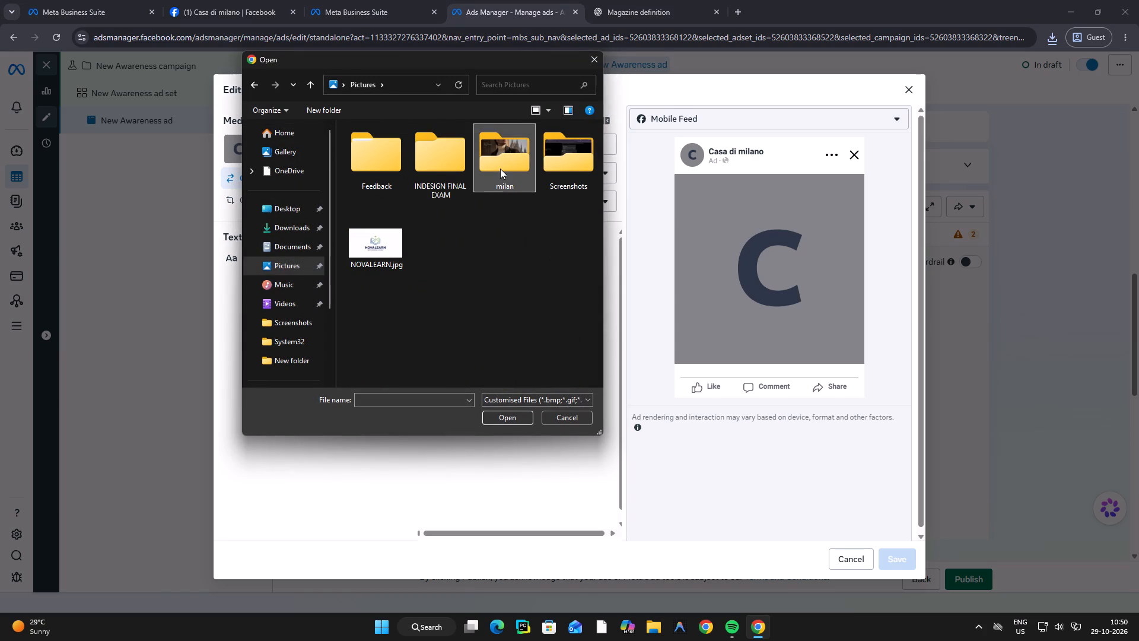
double_click(500, 169)
click(380, 142)
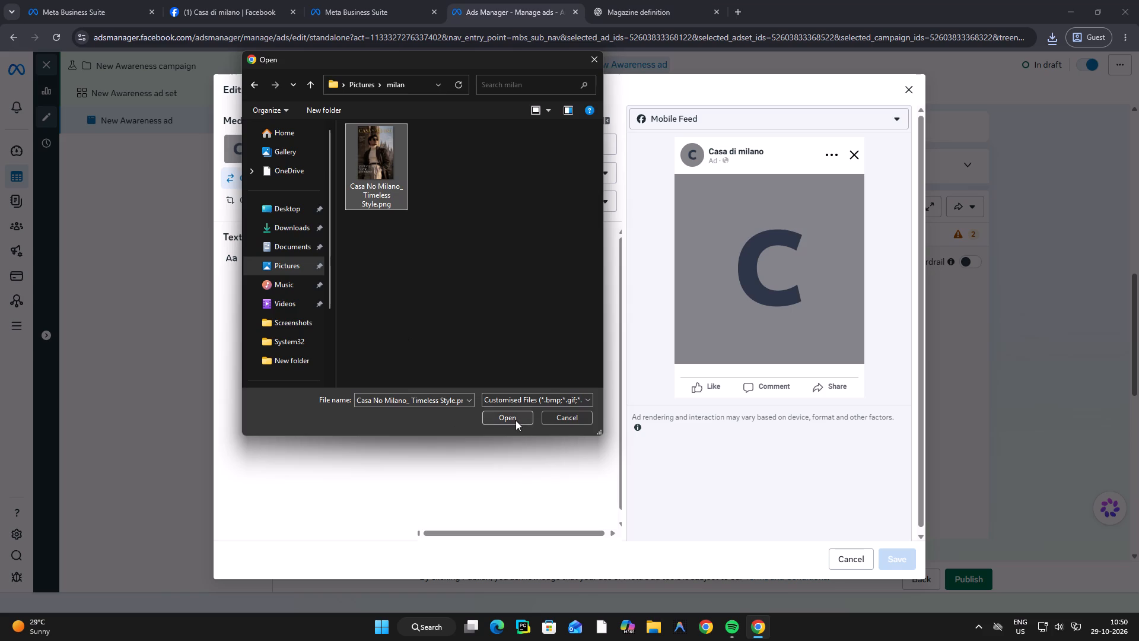
click(516, 420)
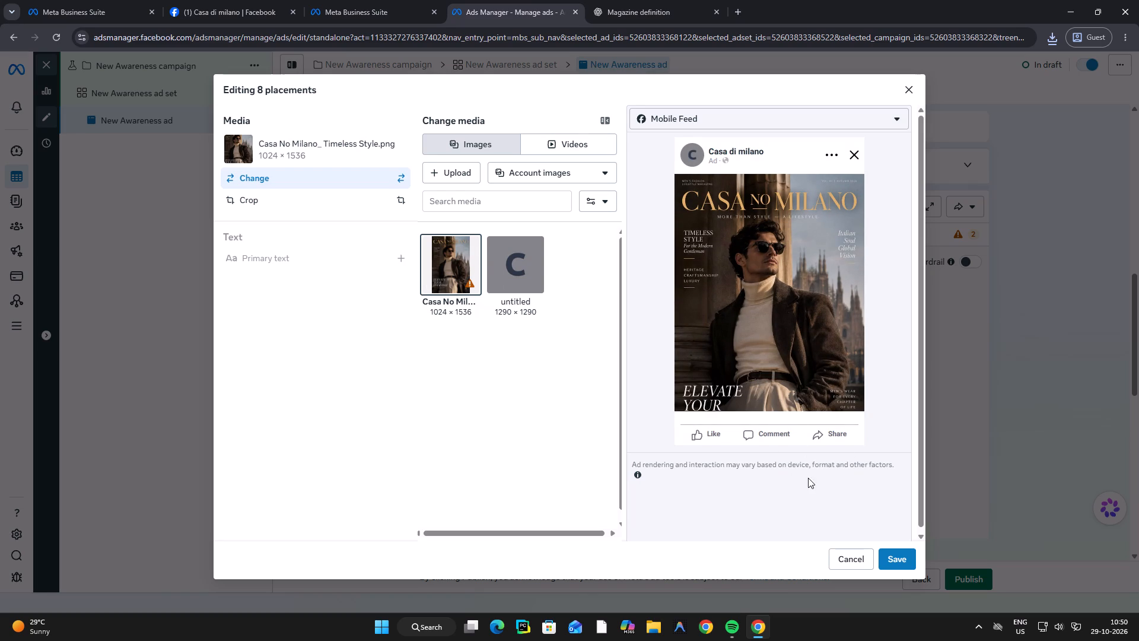
scroll(851, 488, down, 3)
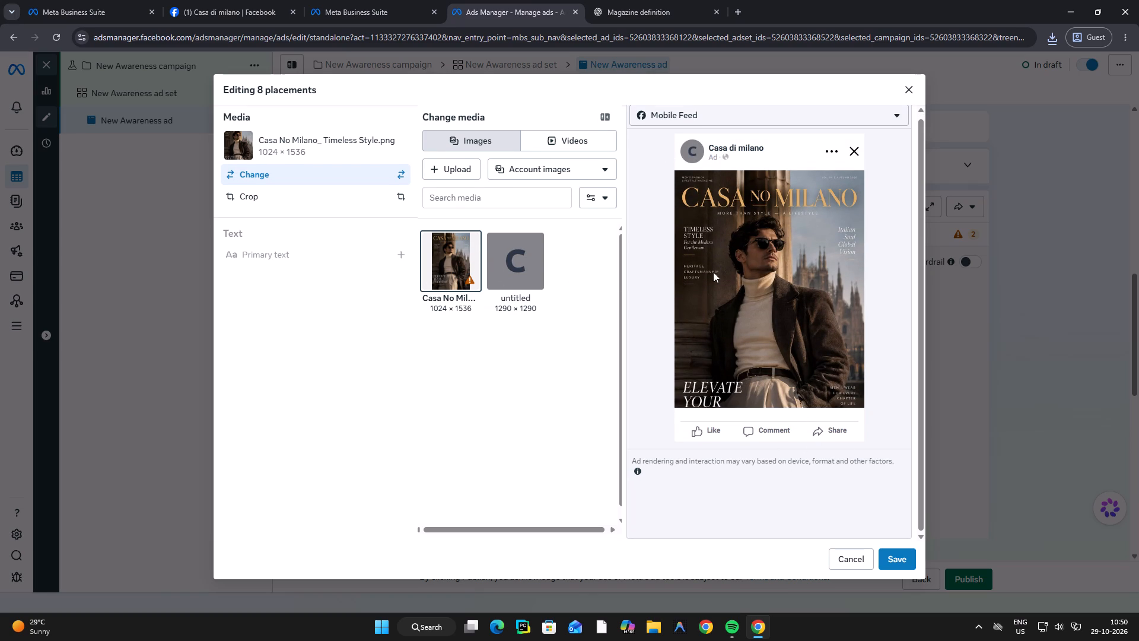
Save the media replacement for the 8 placements.
click(897, 562)
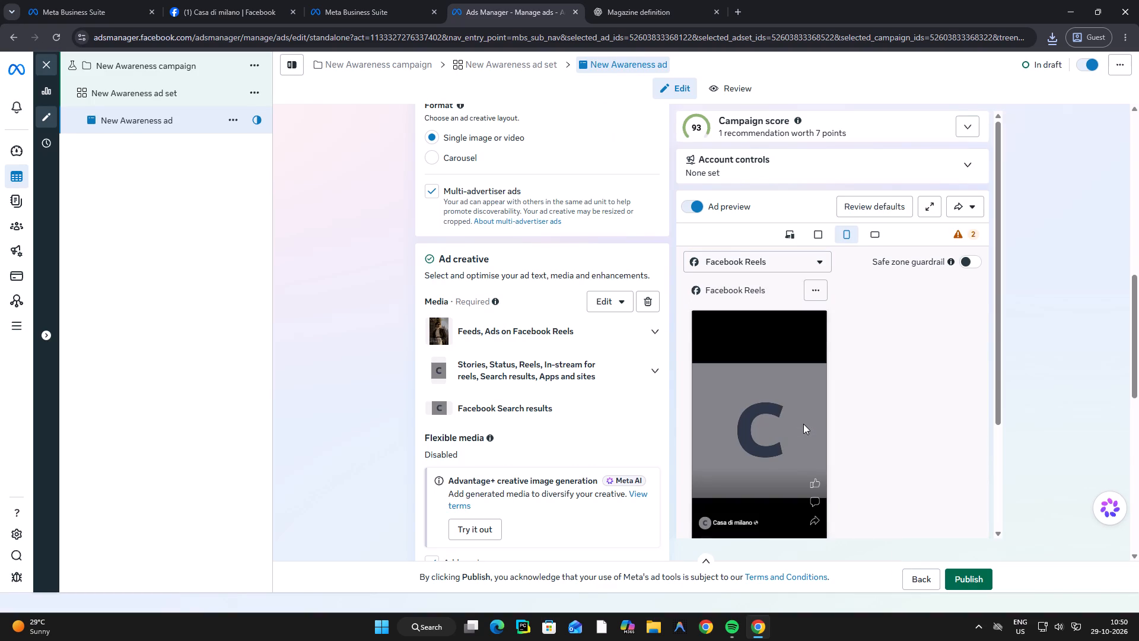
Look over the ad creative settings and preview, and open the delivery warnings for the ad's placements.
scroll(770, 389, down, 9)
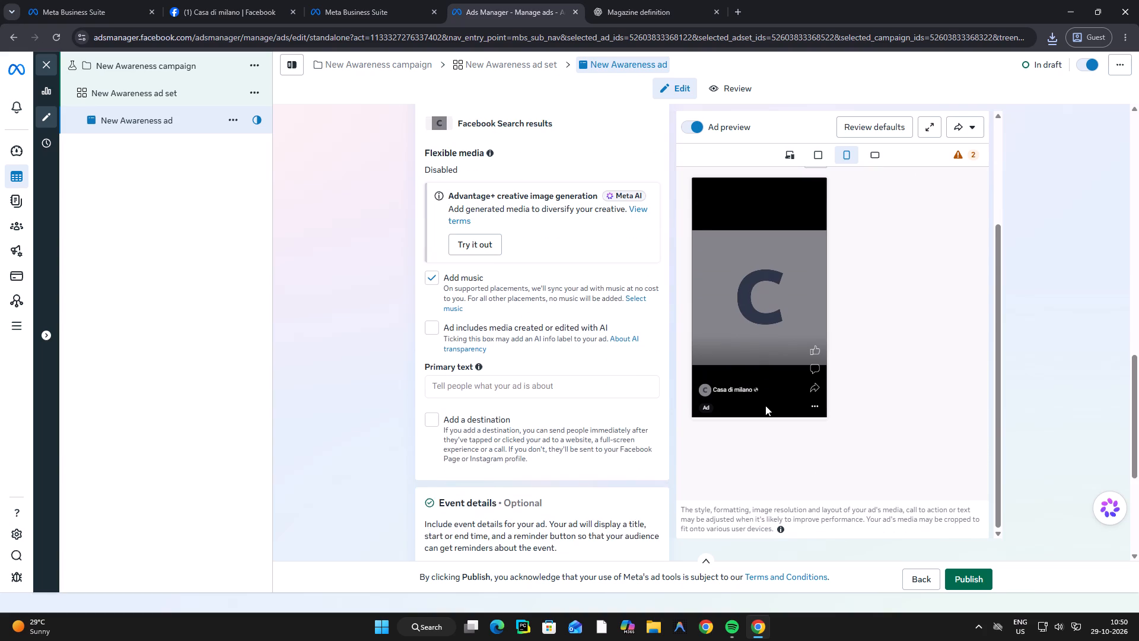
scroll(796, 450, up, 6)
scroll(796, 450, down, 3)
scroll(796, 450, up, 3)
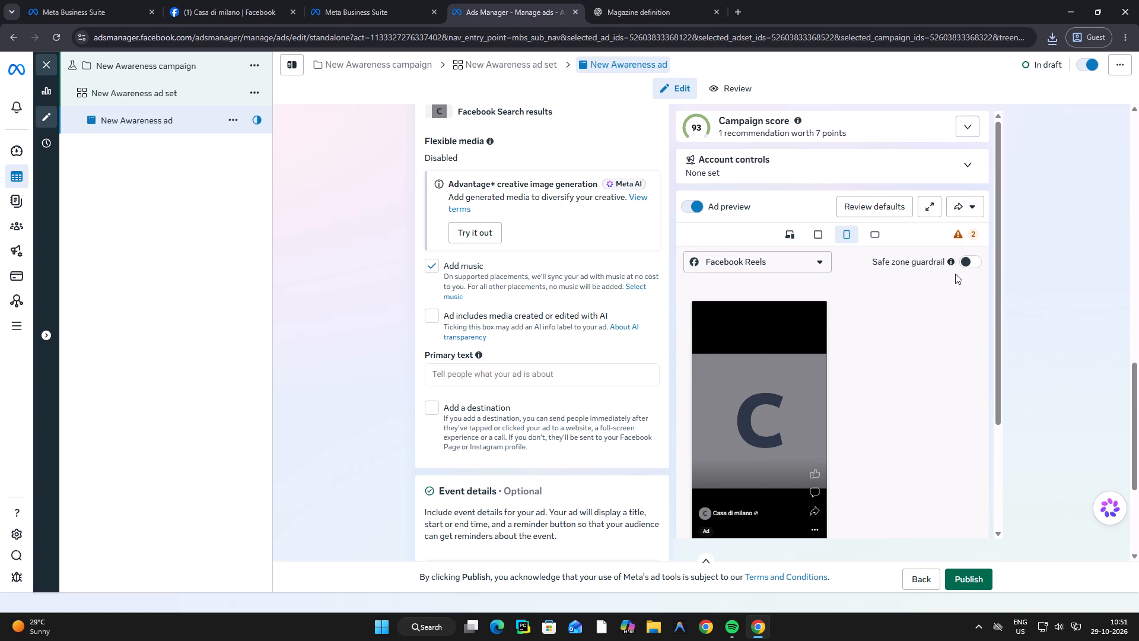
click(954, 237)
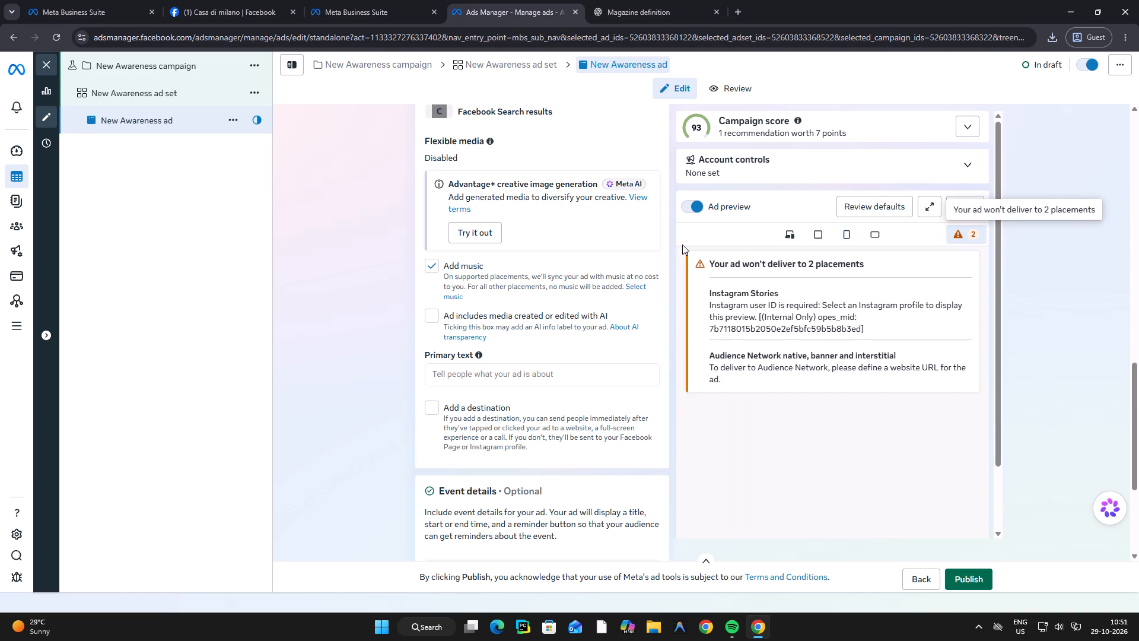
Preview the ad across the vertical placements, and examine the Facebook Reels preview on its own.
click(845, 237)
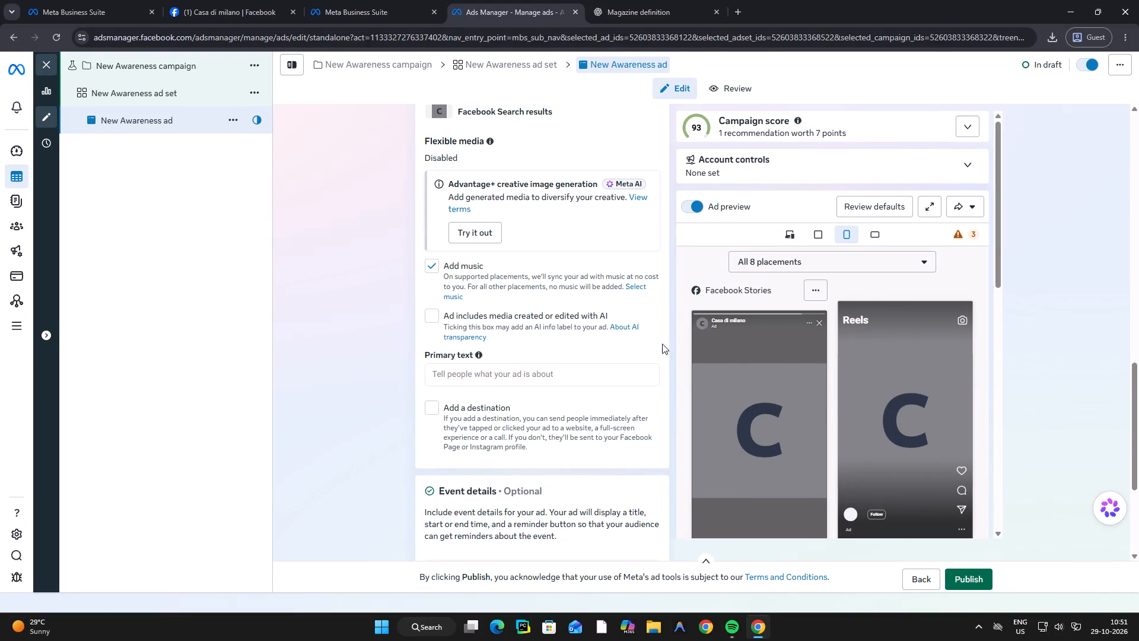
scroll(574, 305, down, 14)
scroll(571, 306, up, 1)
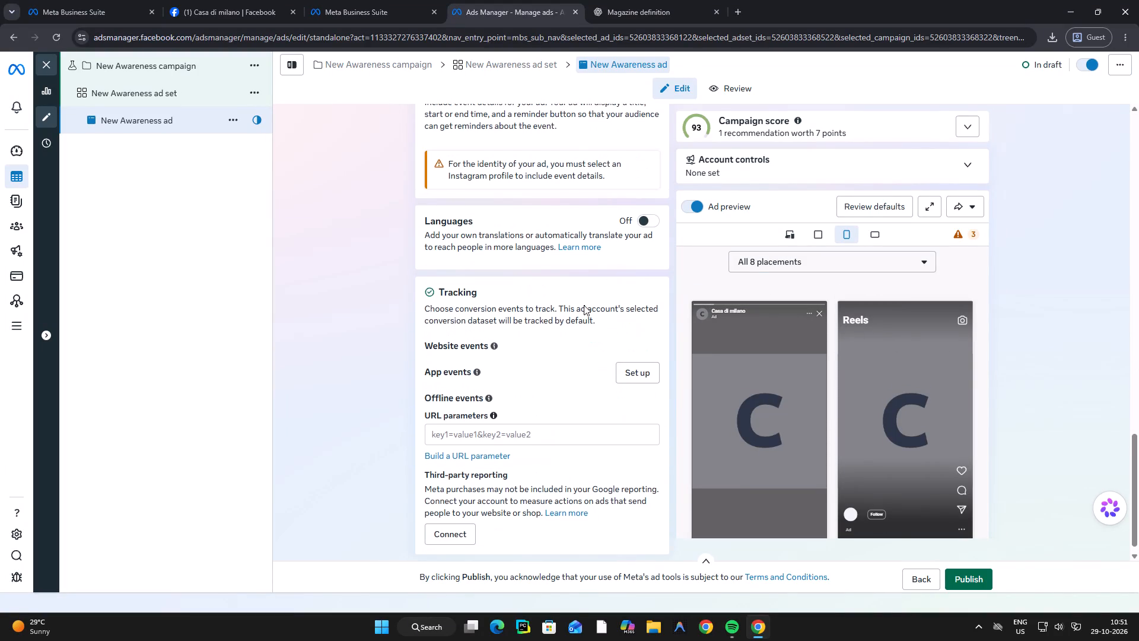
click(728, 427)
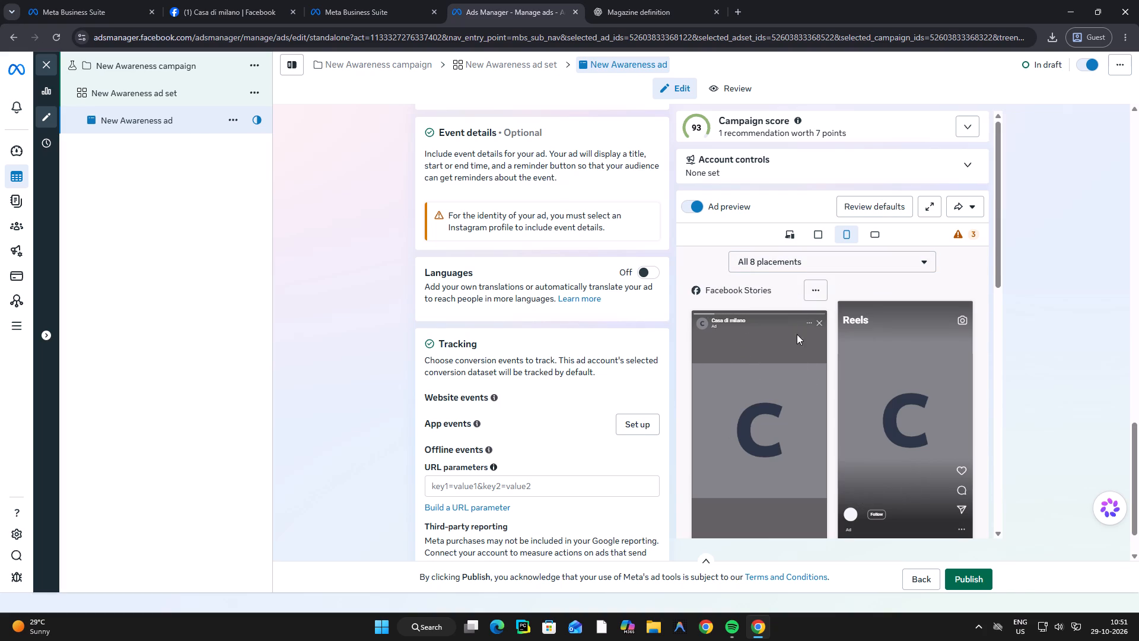
click(833, 261)
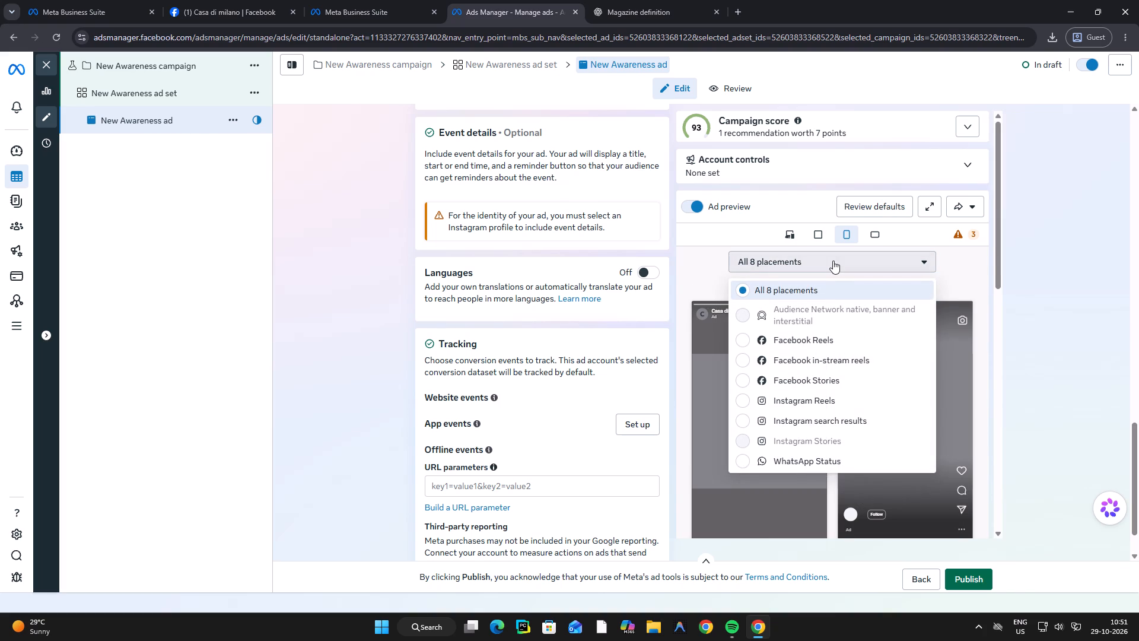
click(812, 346)
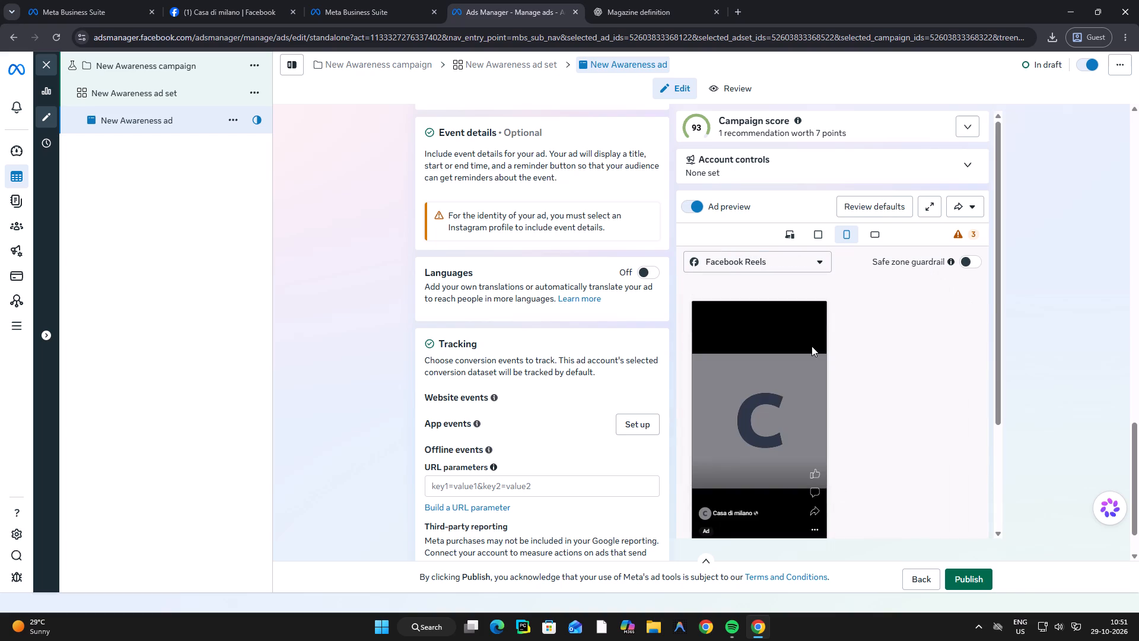
click(761, 405)
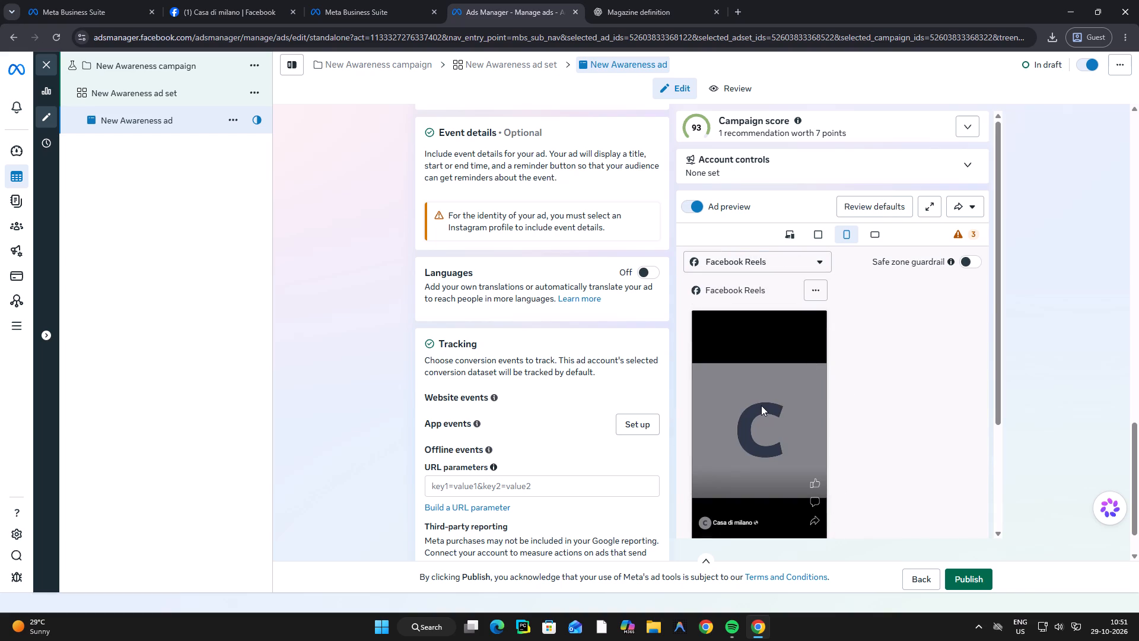
click(725, 338)
click(780, 374)
Go back to the ad set, review its settings from performance goal through brand safety, and return to the ad.
click(908, 573)
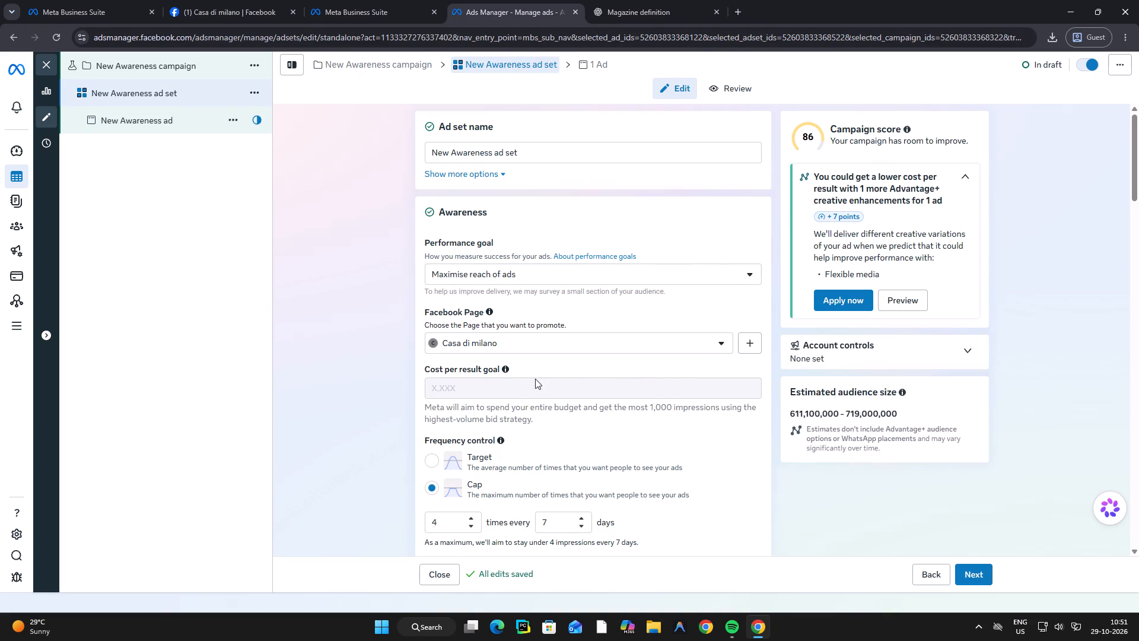
scroll(527, 450, down, 3)
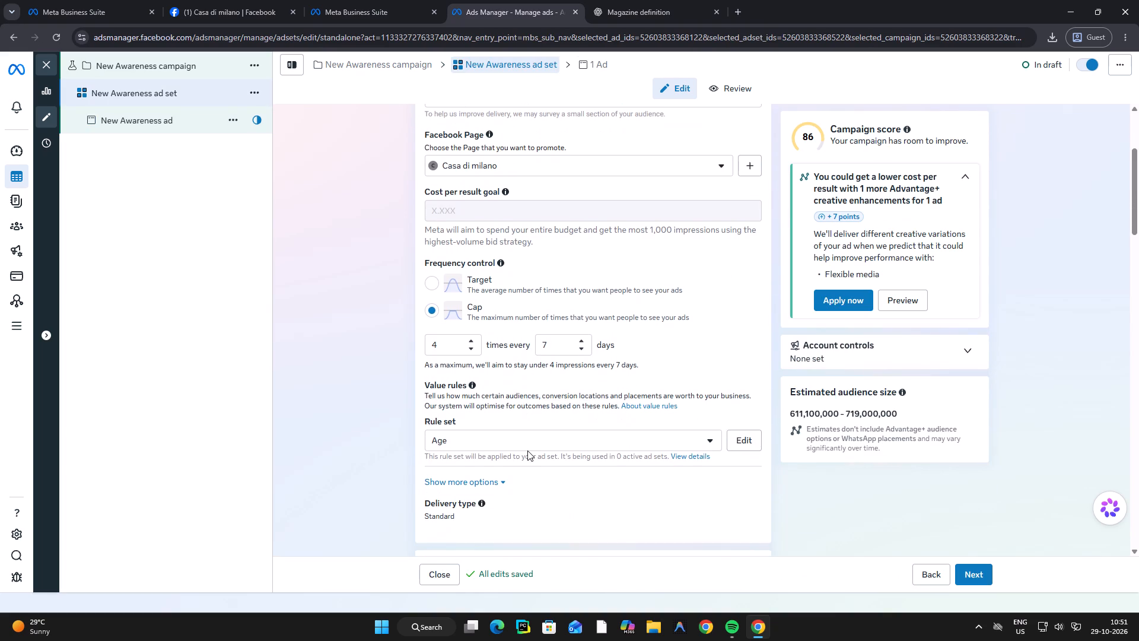
scroll(530, 443, down, 3)
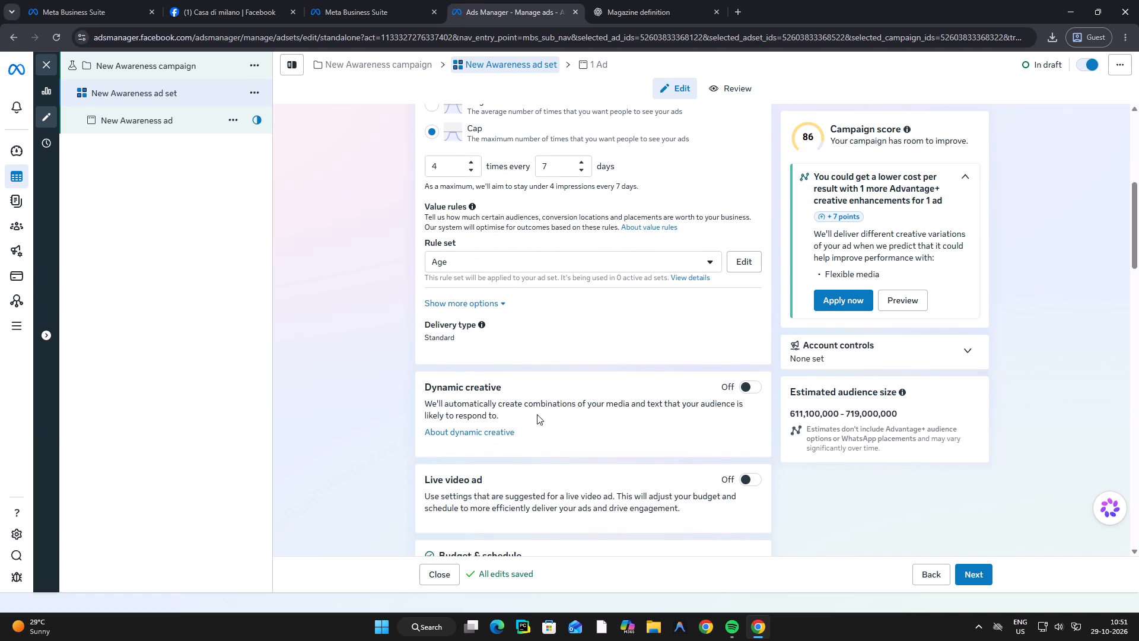
scroll(540, 438, down, 4)
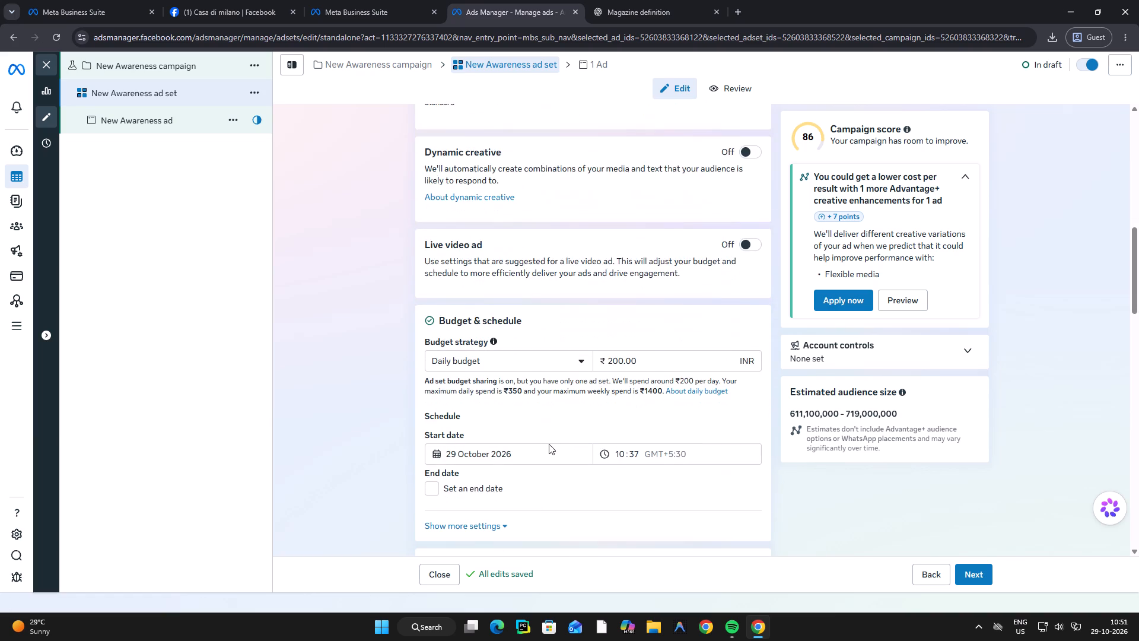
scroll(549, 444, down, 9)
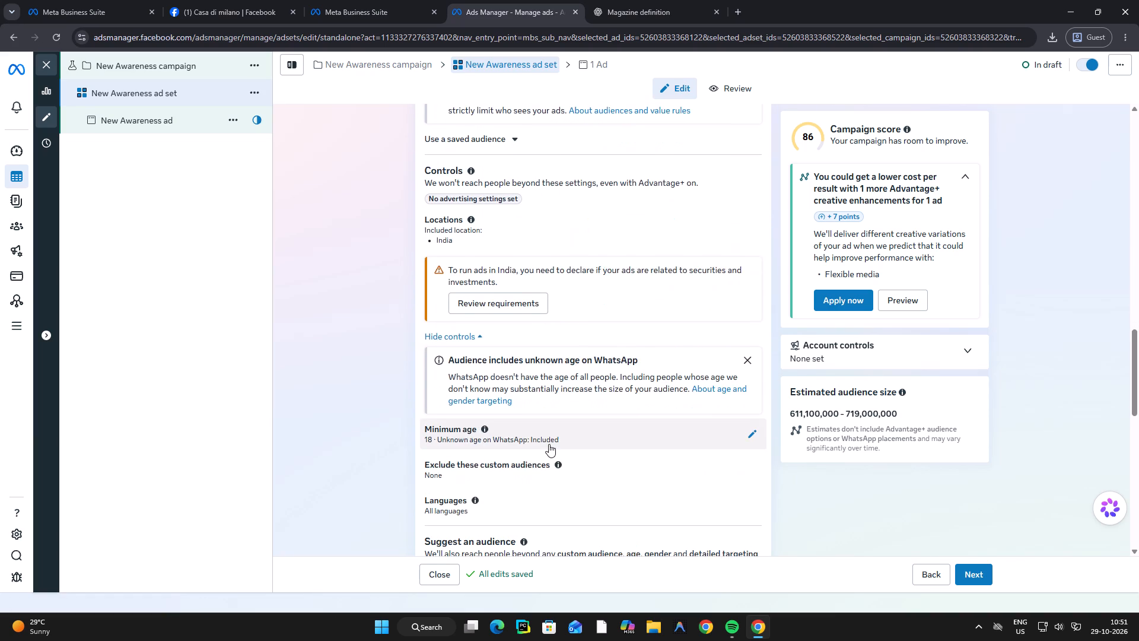
scroll(549, 444, down, 5)
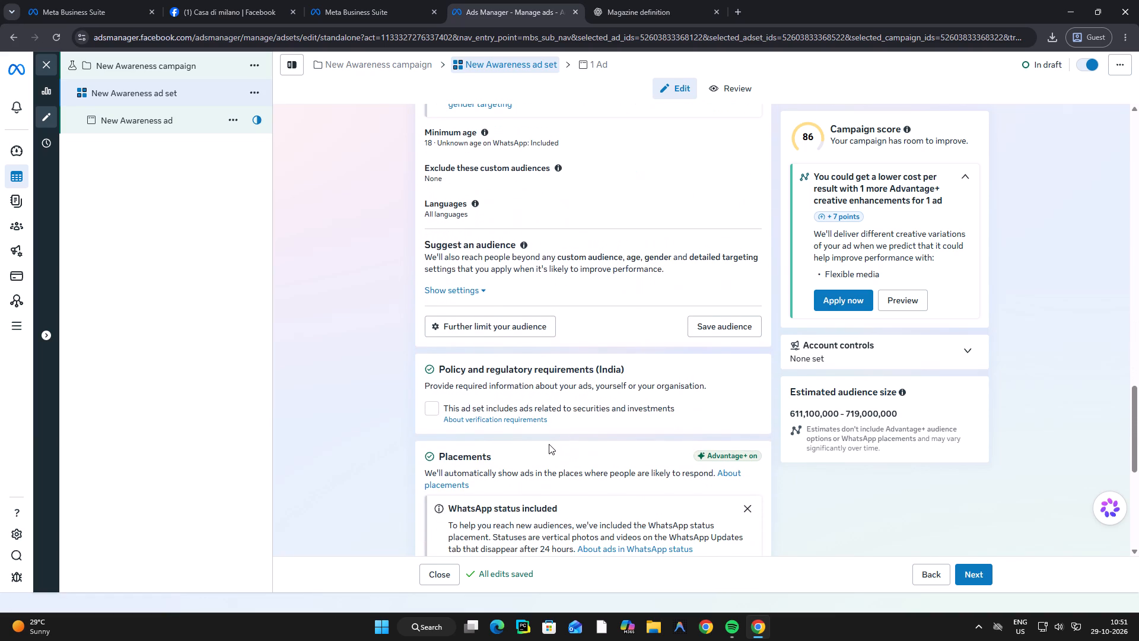
scroll(549, 444, down, 3)
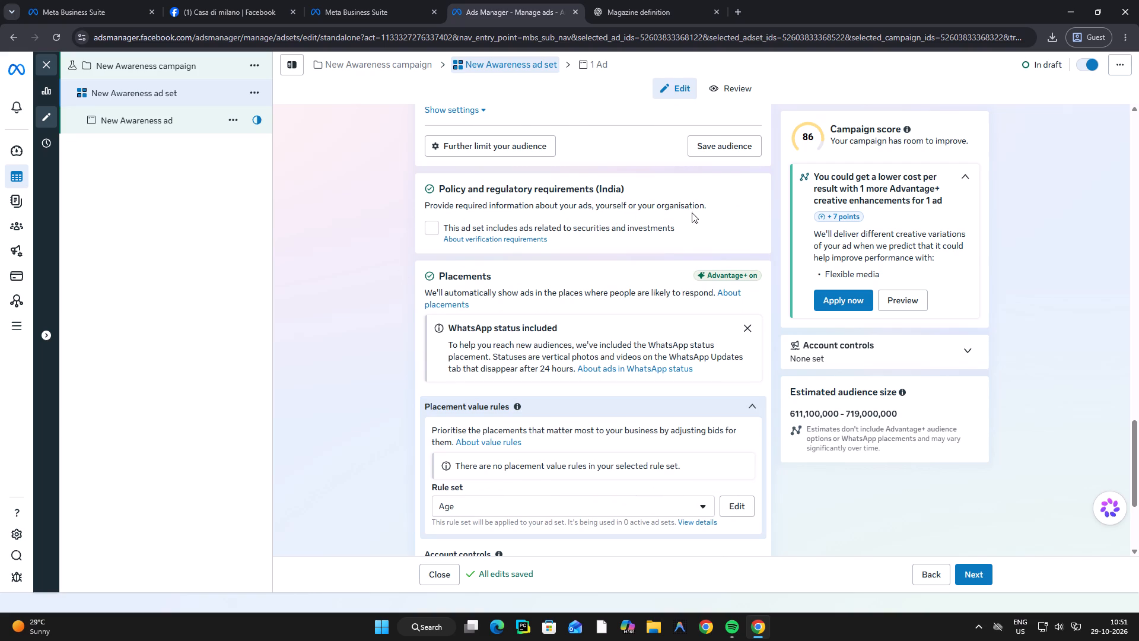
scroll(516, 321, down, 3)
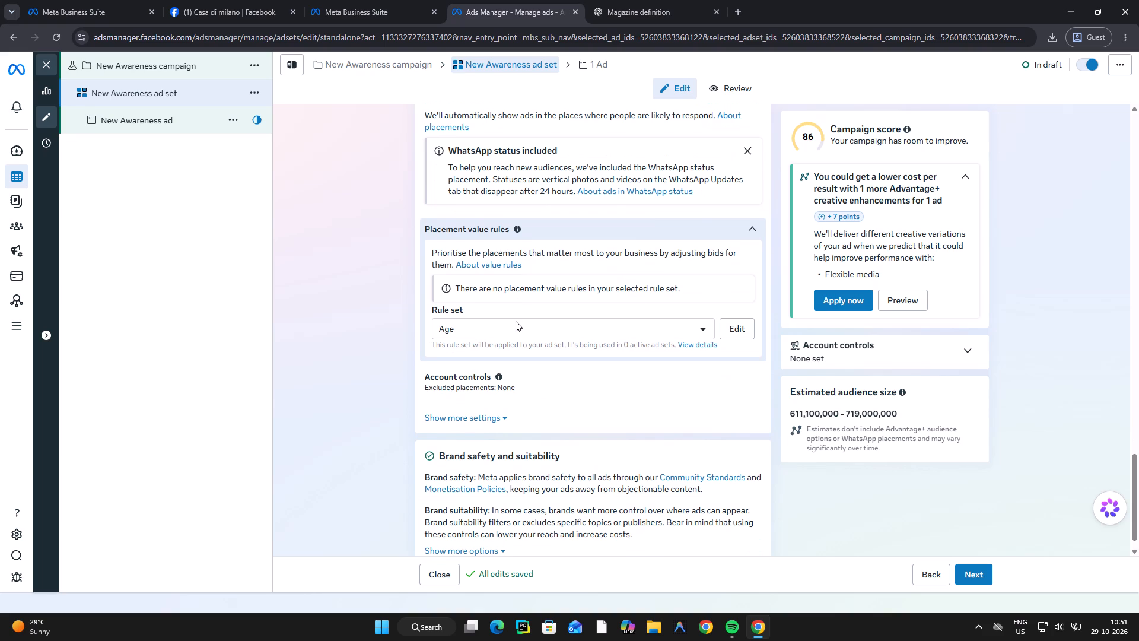
scroll(516, 321, down, 2)
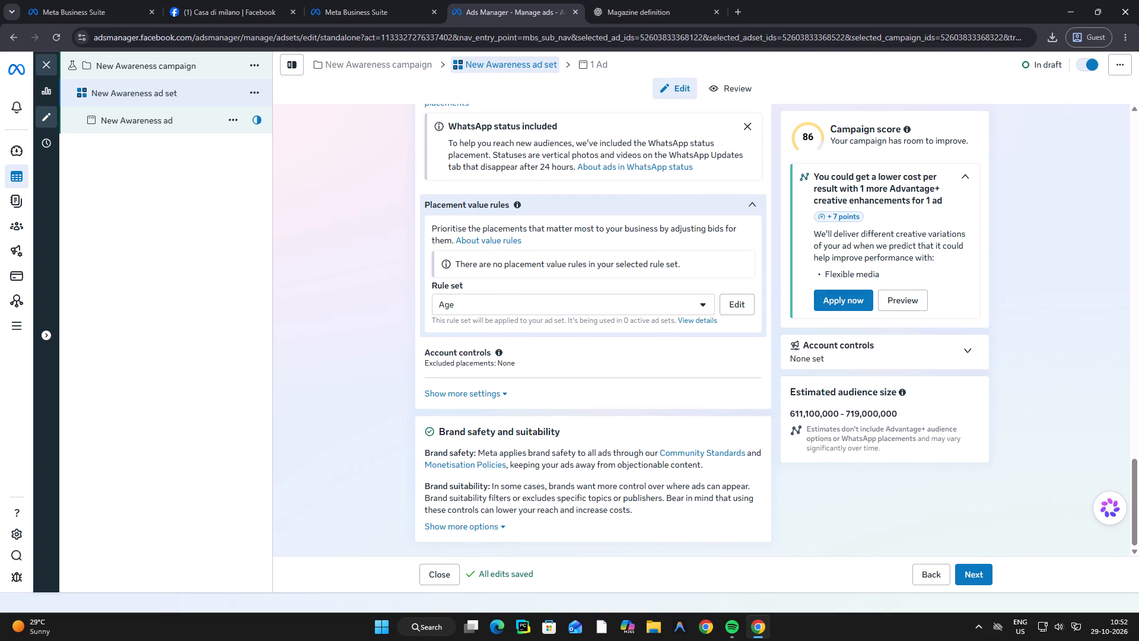
scroll(472, 401, down, 2)
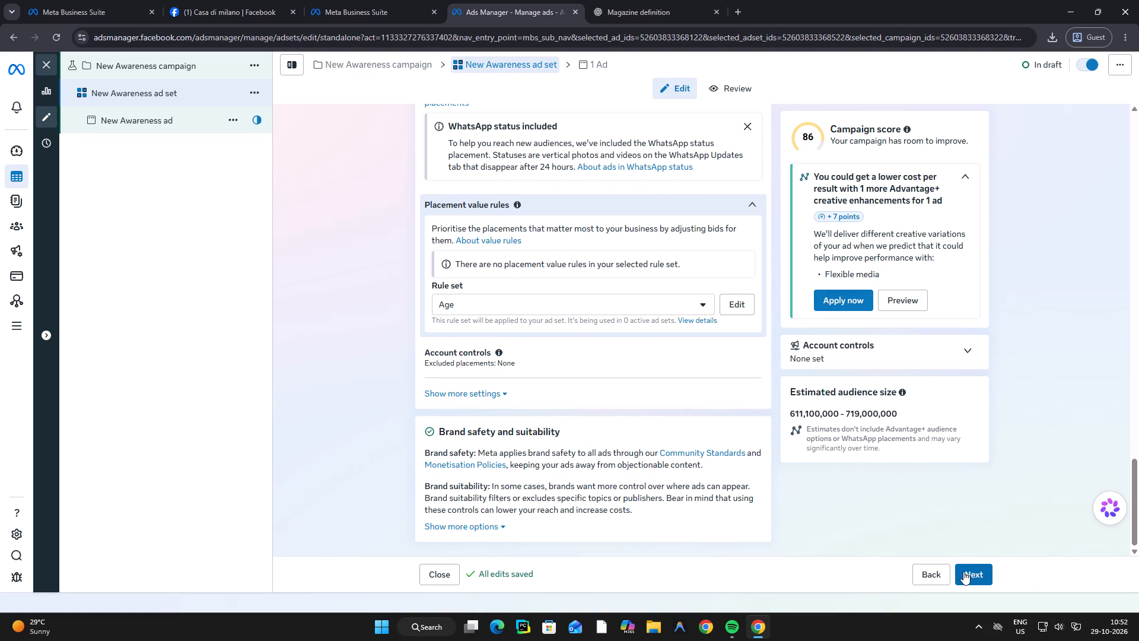
click(962, 572)
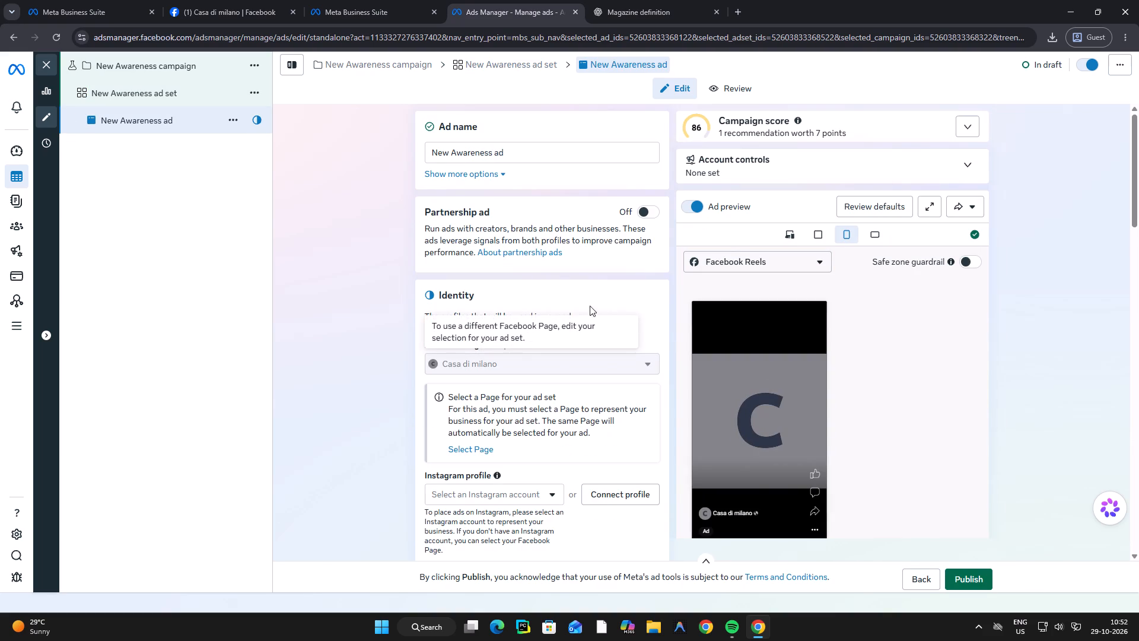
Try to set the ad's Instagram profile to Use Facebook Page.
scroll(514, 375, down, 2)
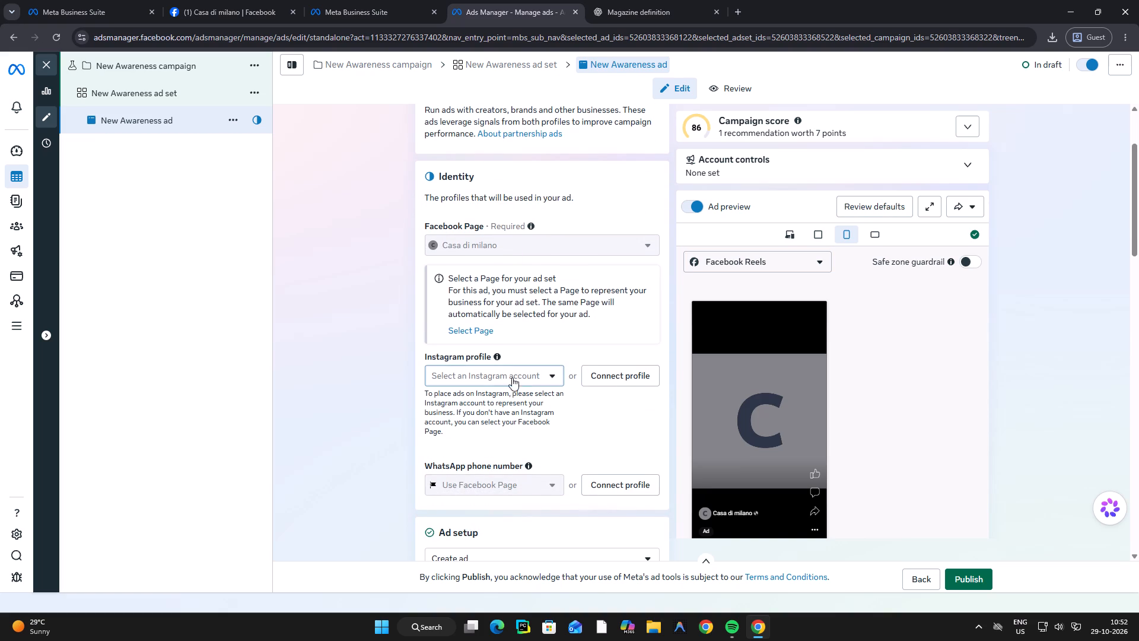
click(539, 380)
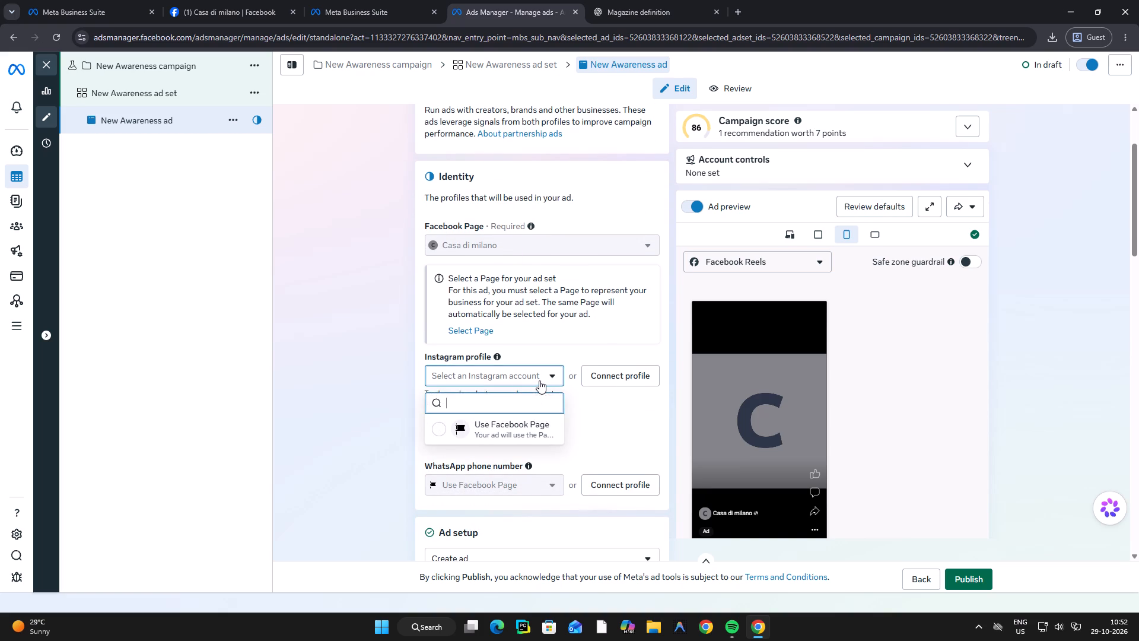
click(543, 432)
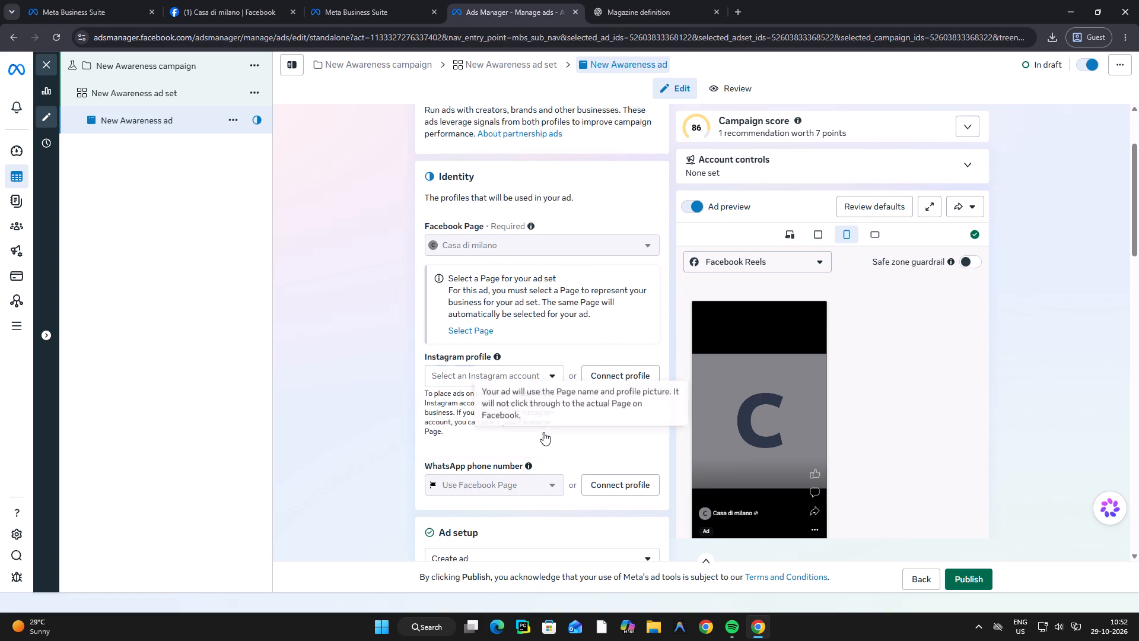
Expand the Feeds, Ads on Facebook Reels media group and compare the Ads on Facebook Reels and Facebook Profile feed previews.
scroll(547, 470, down, 1)
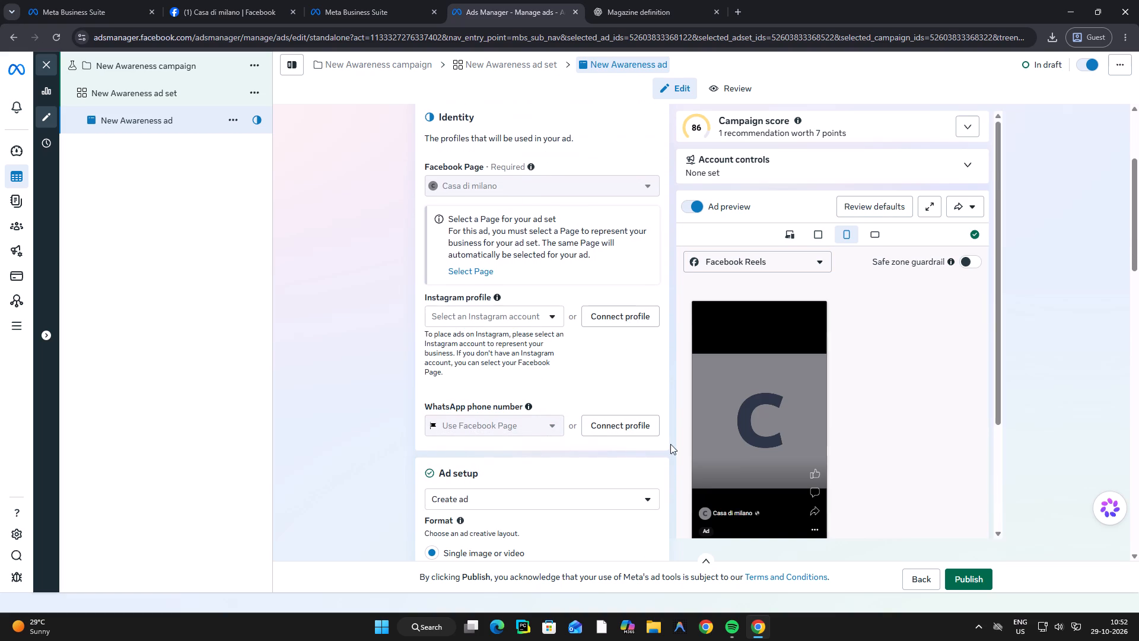
scroll(565, 440, down, 3)
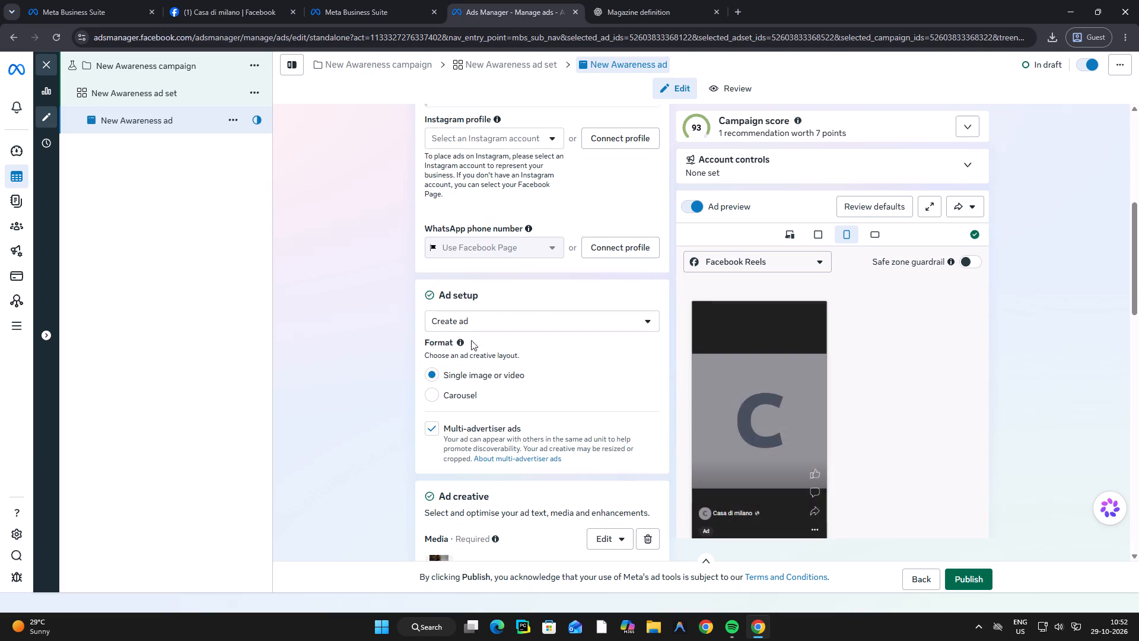
scroll(508, 395, down, 4)
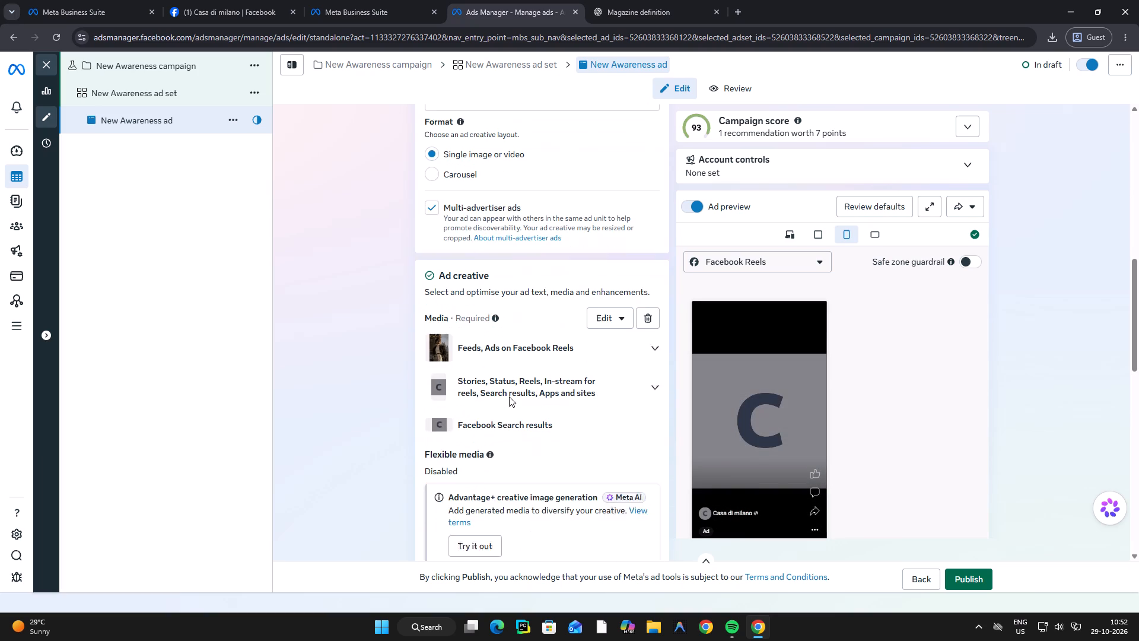
click(476, 334)
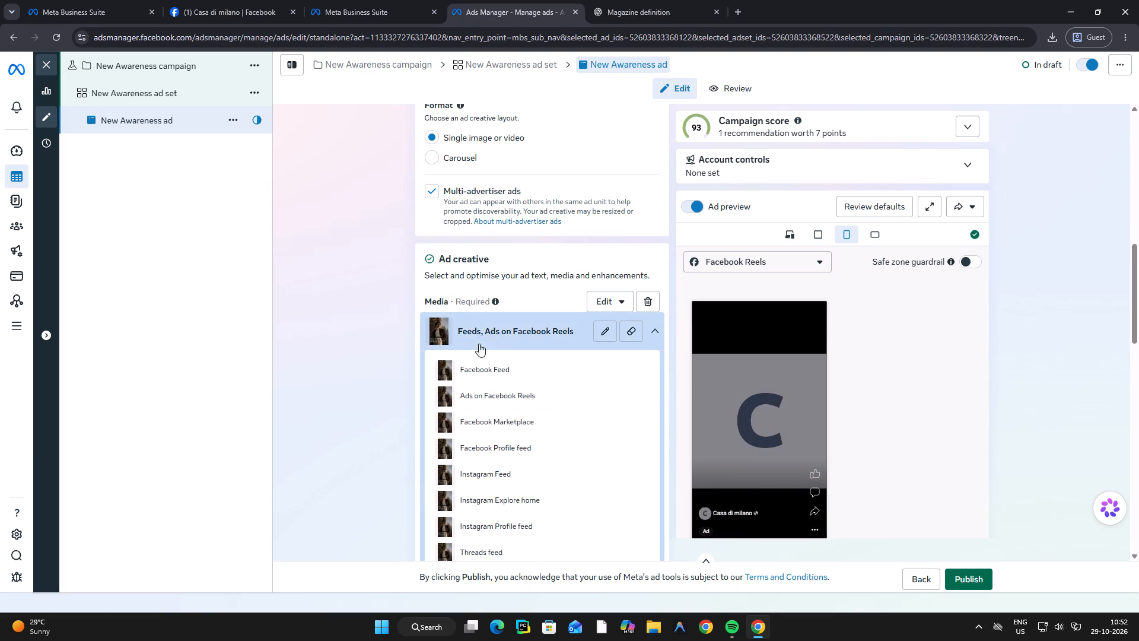
click(494, 399)
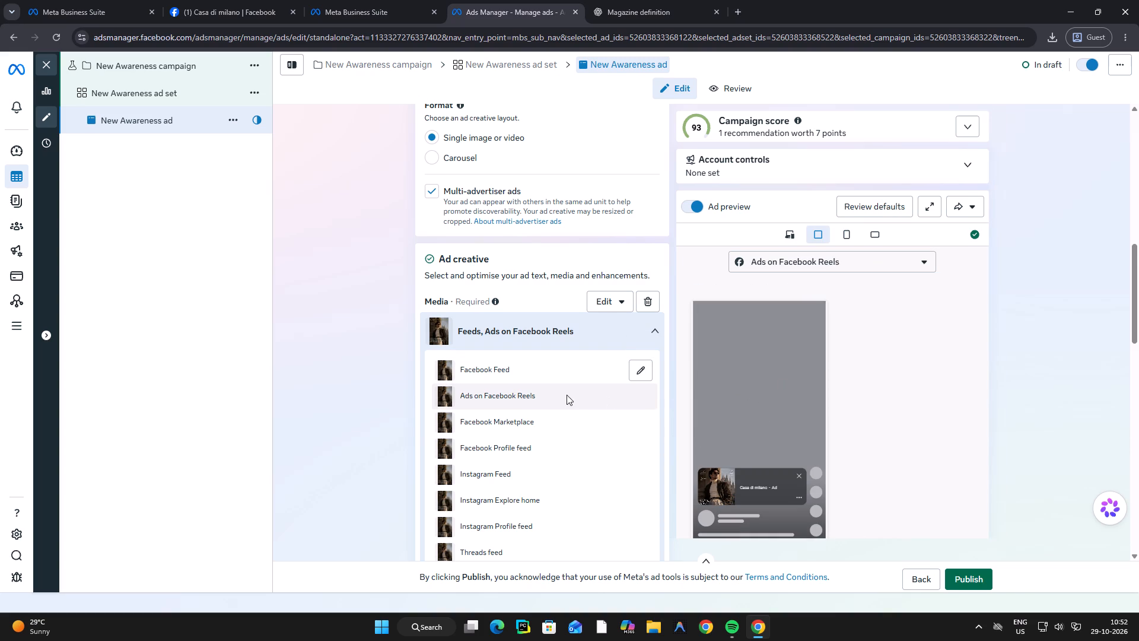
scroll(567, 395, down, 5)
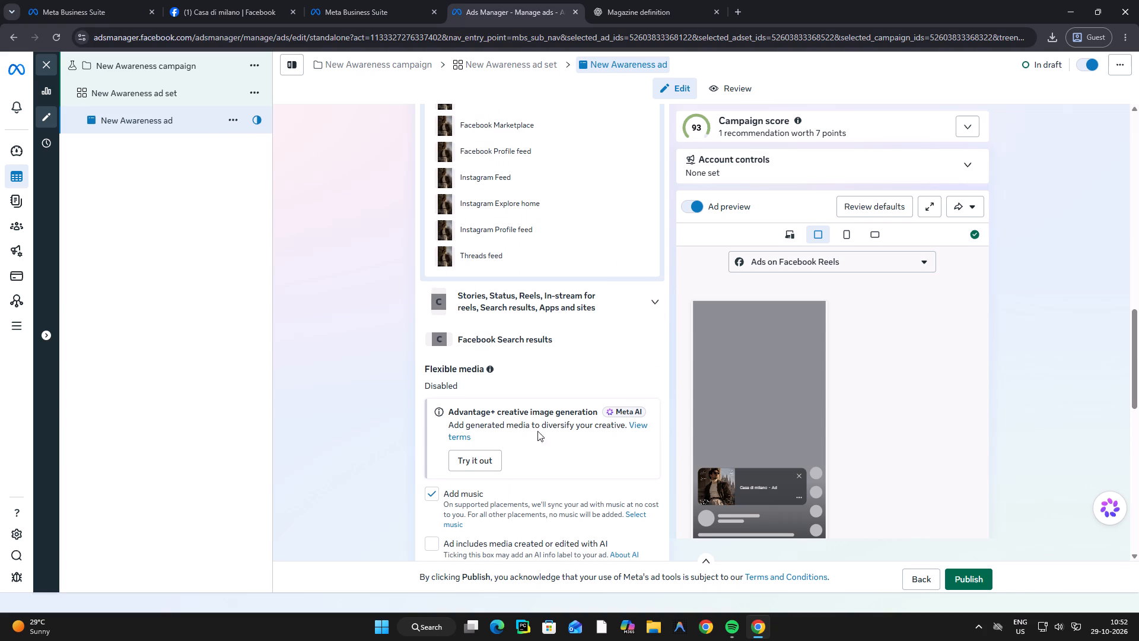
scroll(535, 356, up, 10)
scroll(530, 344, down, 4)
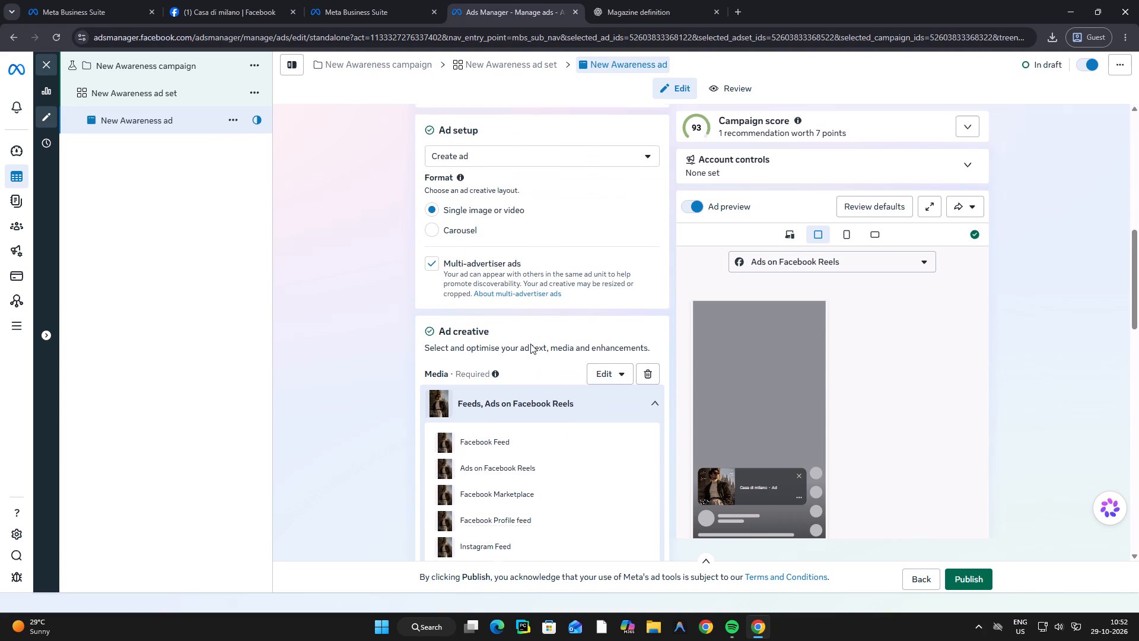
scroll(530, 344, down, 1)
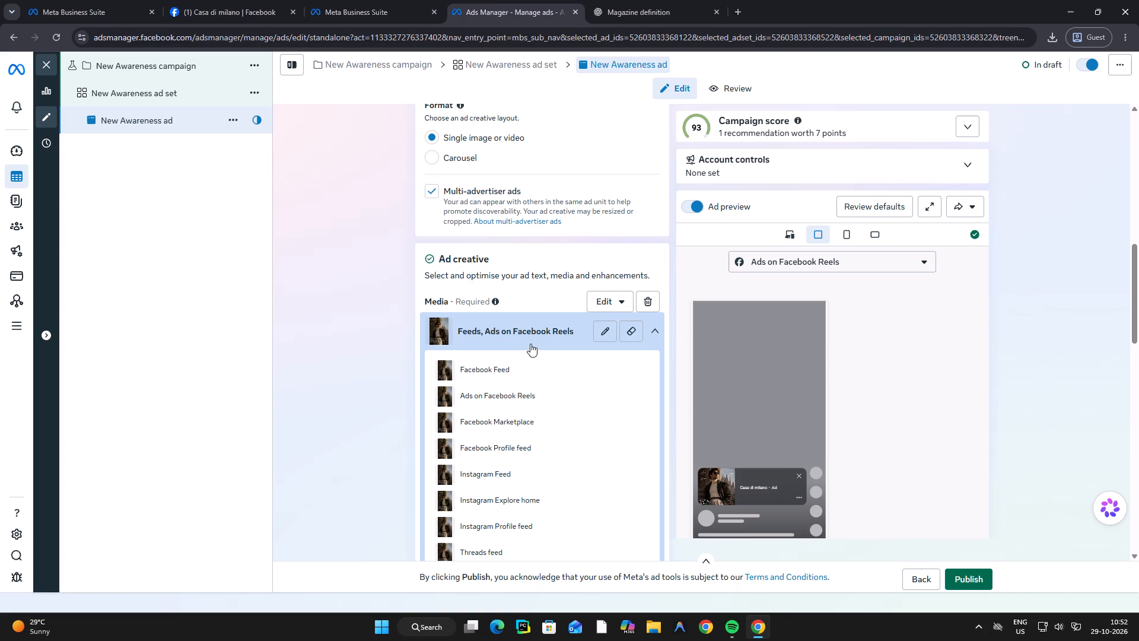
click(538, 453)
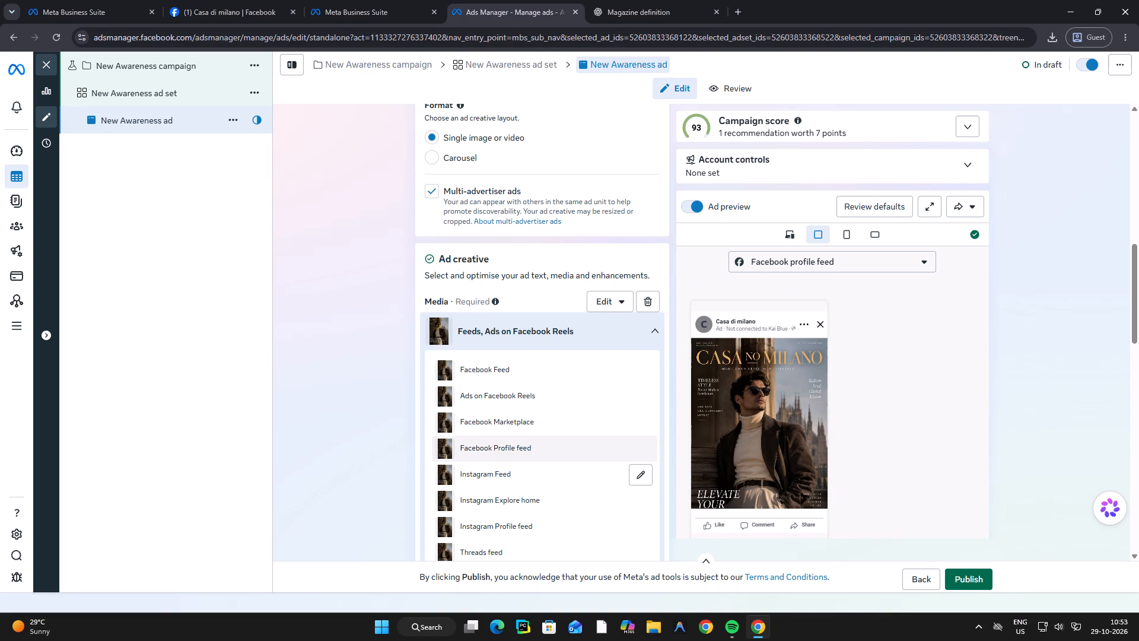
click(526, 389)
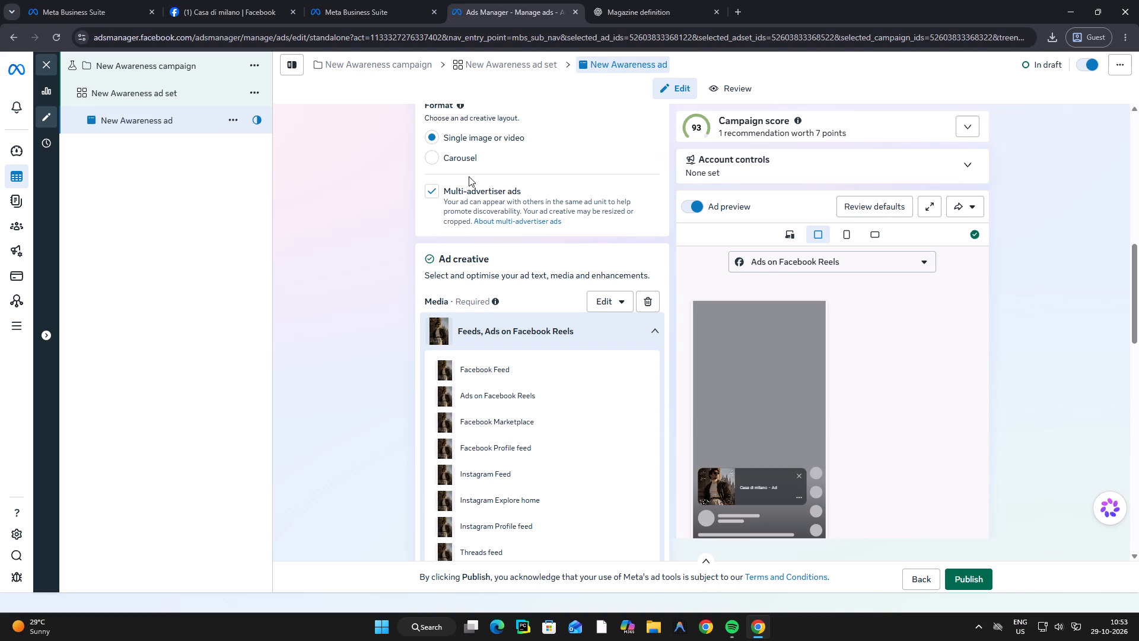
scroll(880, 375, down, 1)
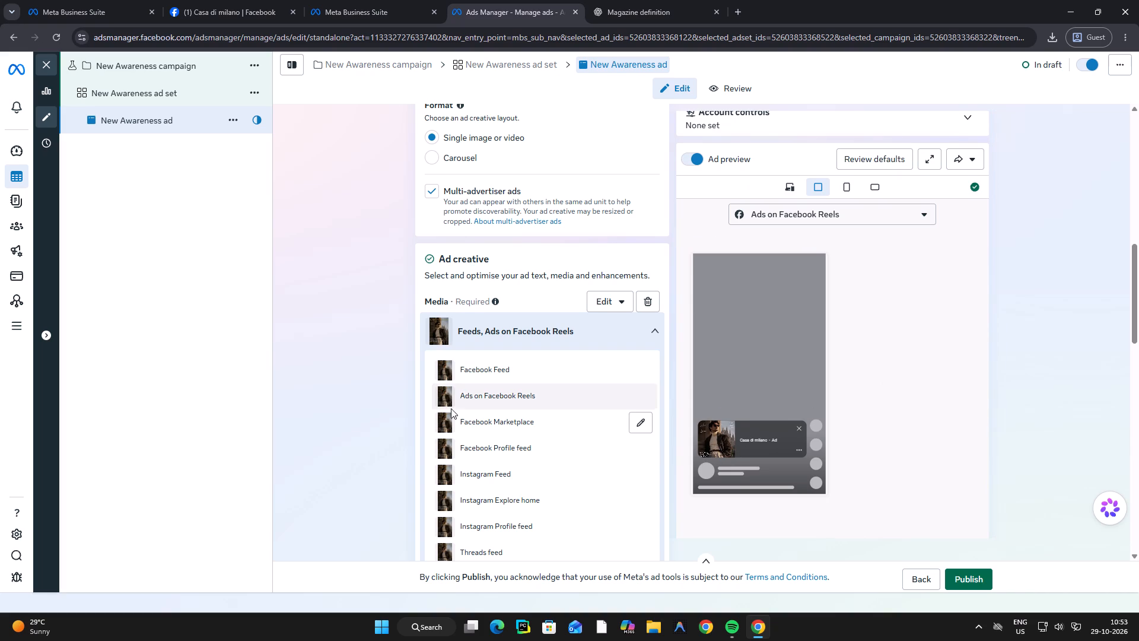
Preview the ad in Threads feed, Instagram Profile feed and Instagram Explore home, and inspect the Instagram Feed placement in its editor.
scroll(501, 468, down, 2)
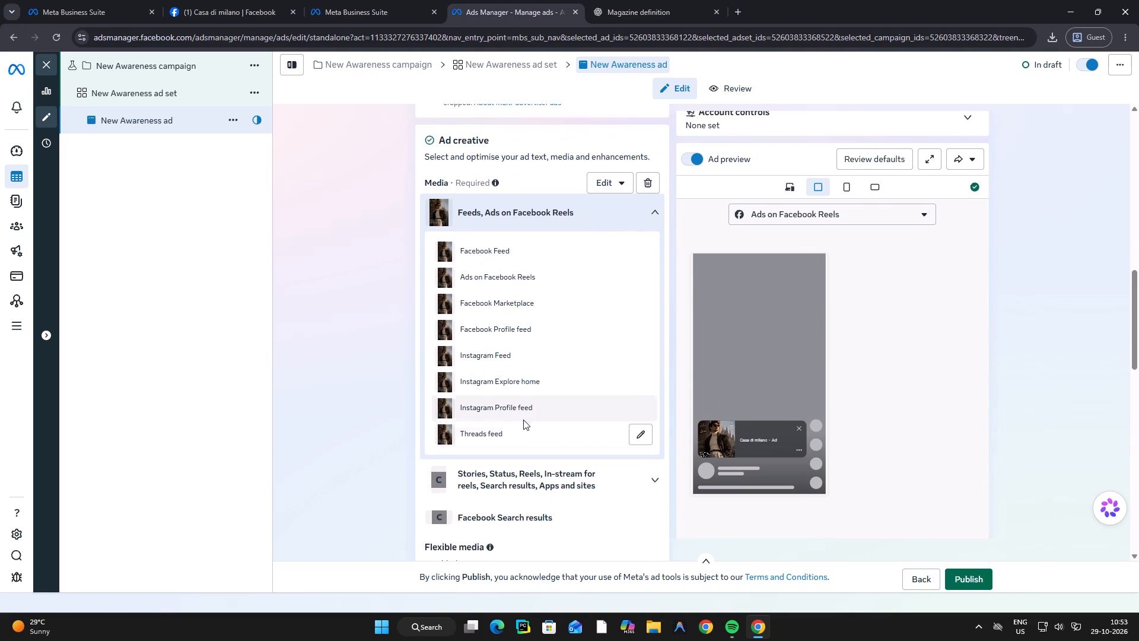
click(523, 433)
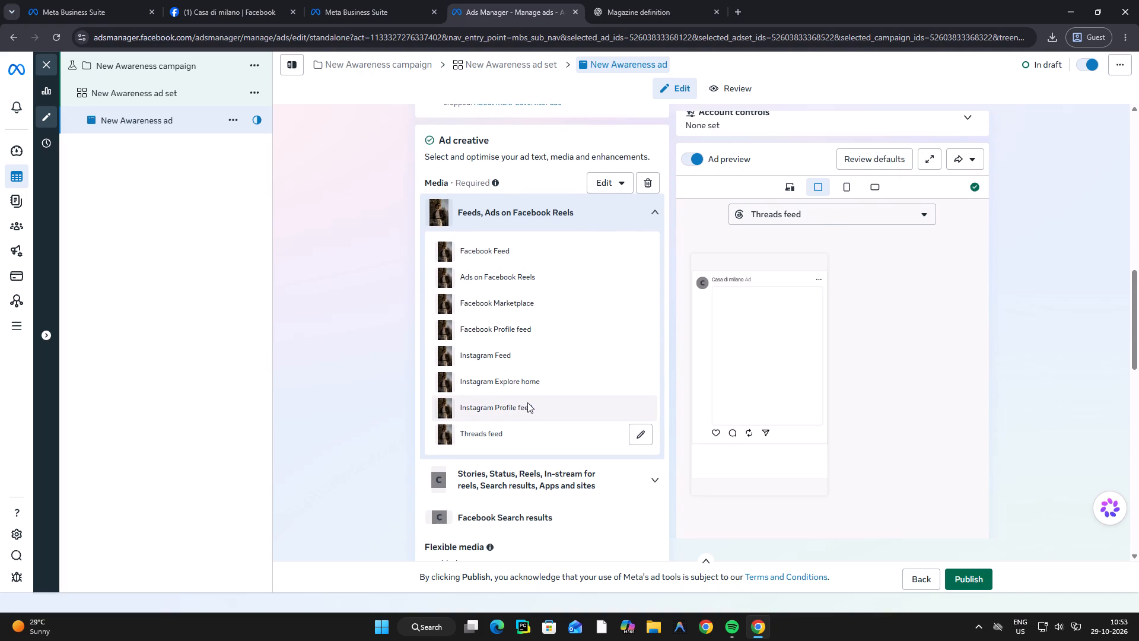
click(527, 402)
click(532, 372)
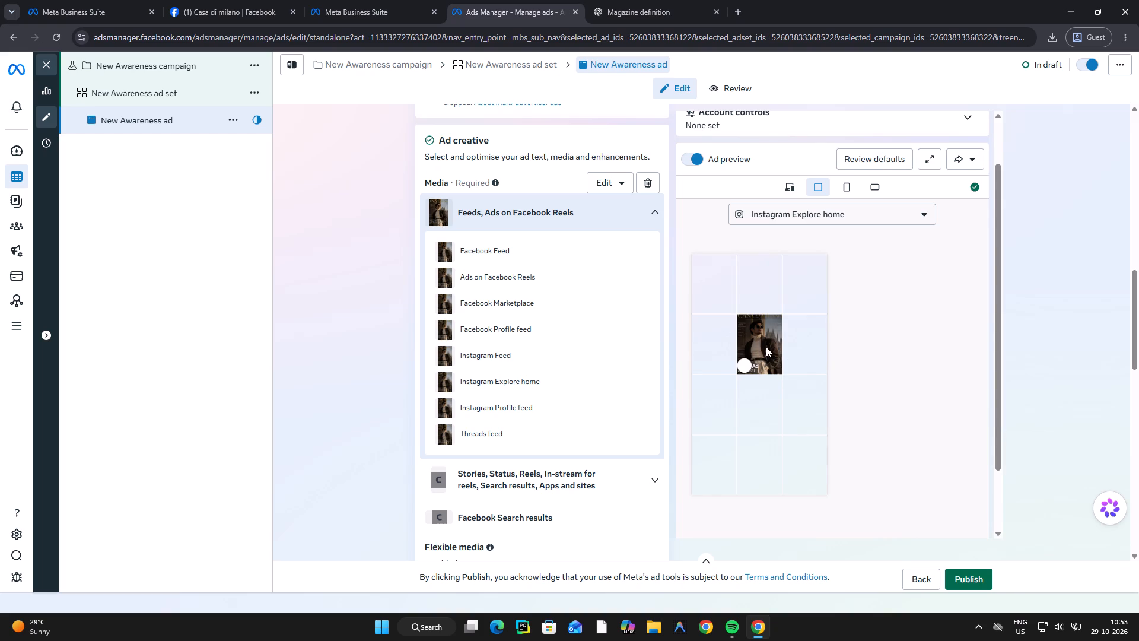
click(644, 356)
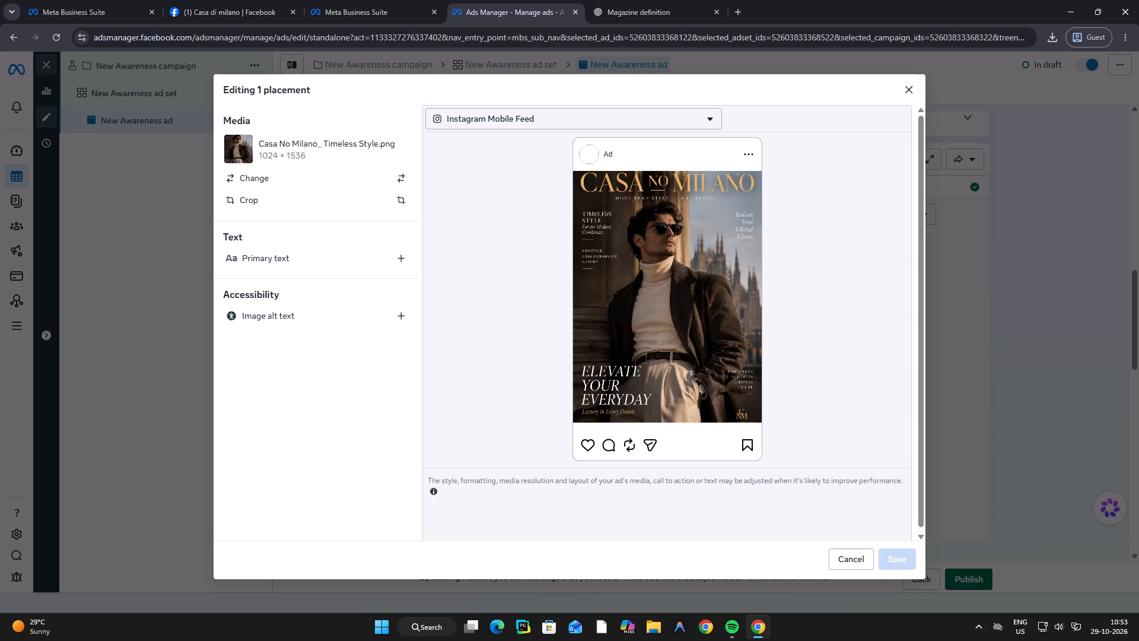
click(910, 87)
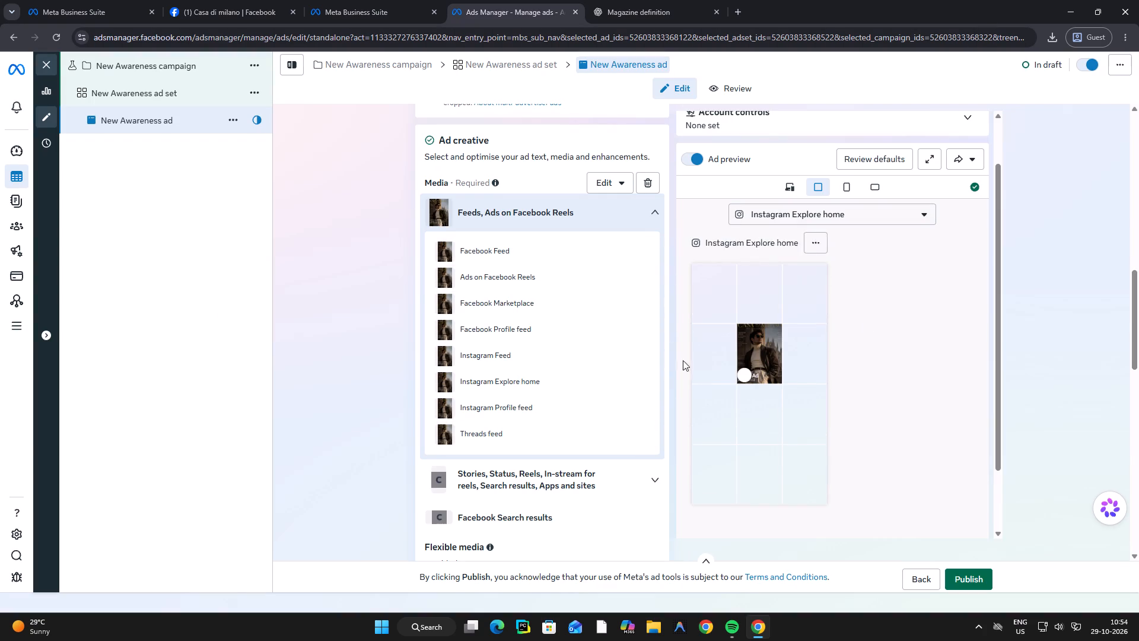
Look over the ad's profile settings and examine the options available for the ad setup.
scroll(517, 342, up, 7)
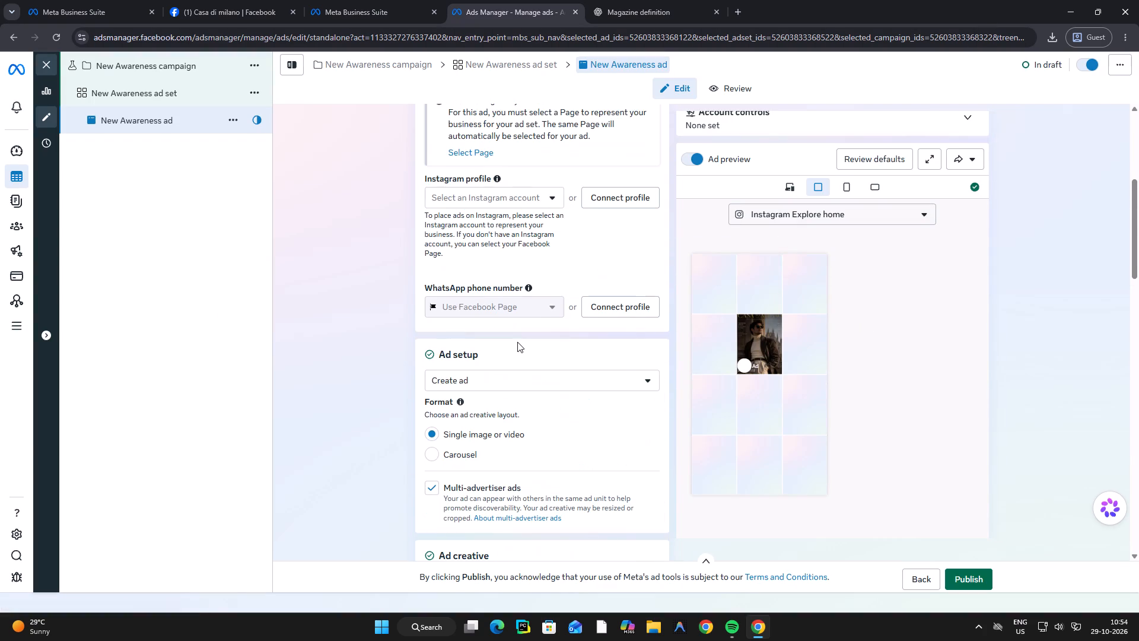
scroll(517, 342, up, 4)
scroll(517, 342, down, 6)
click(562, 254)
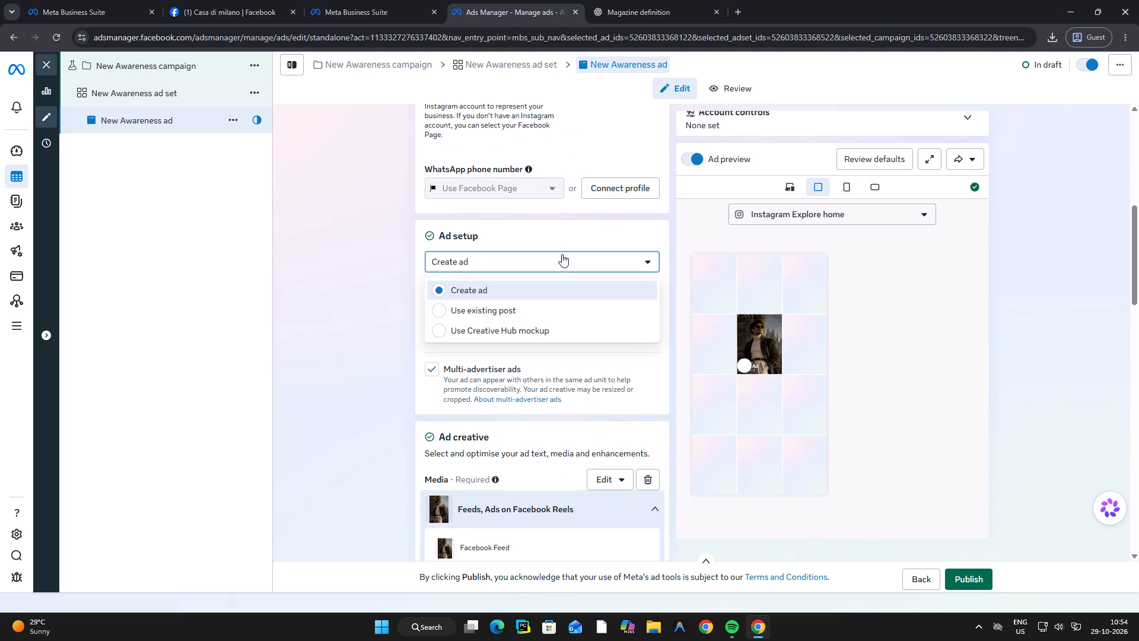
click(562, 254)
Edit the ad's media and set its primary text to "test".
scroll(561, 280, down, 3)
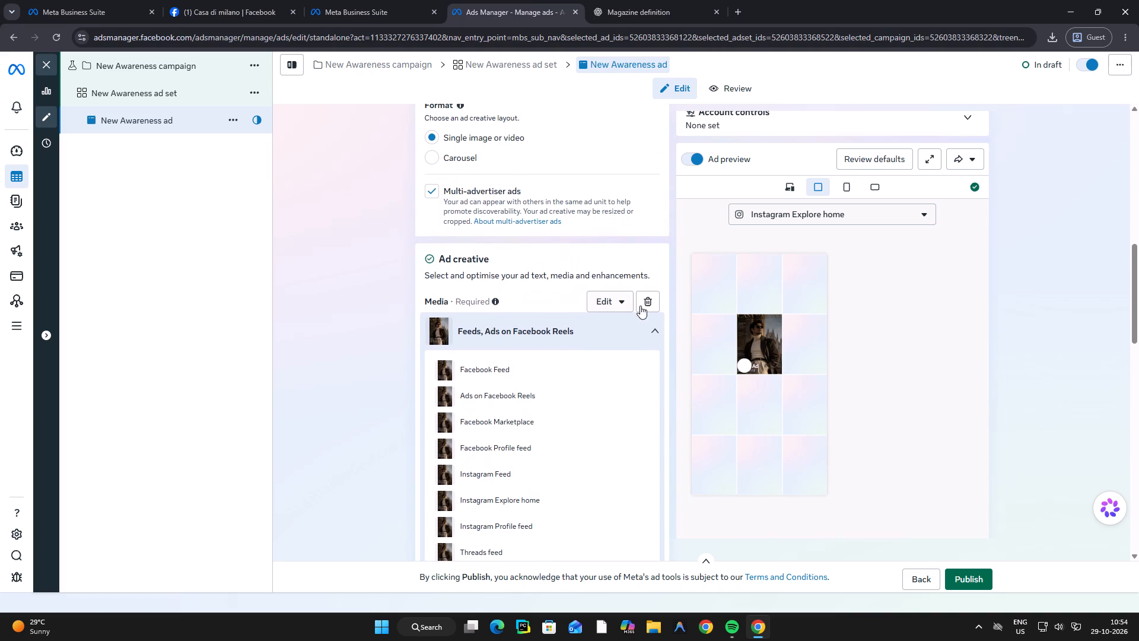
click(613, 302)
click(607, 329)
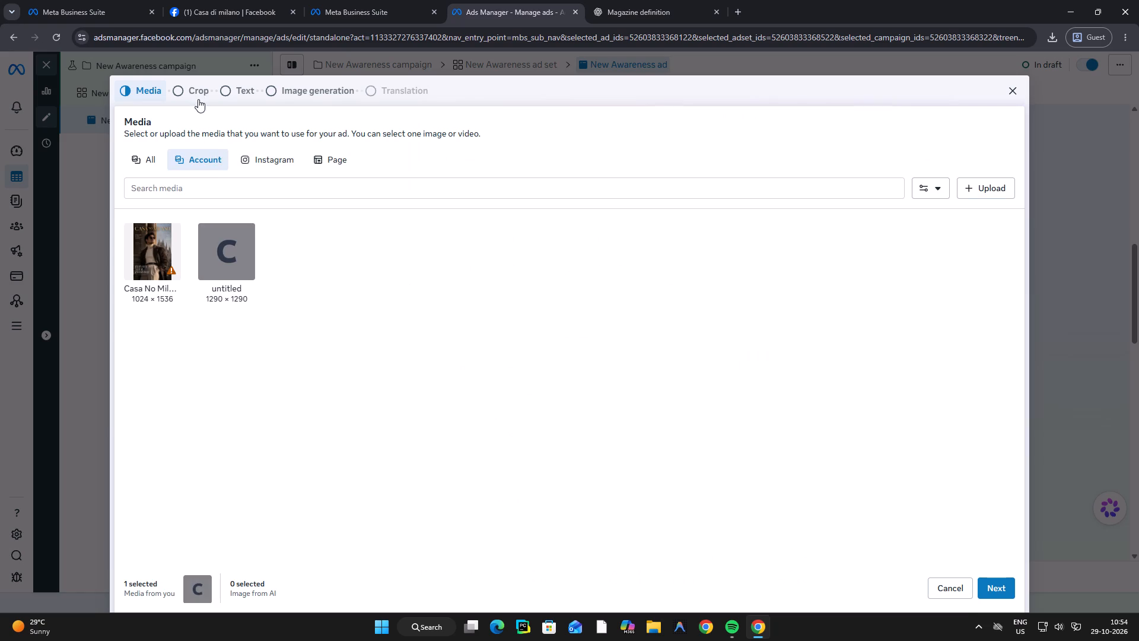
click(242, 91)
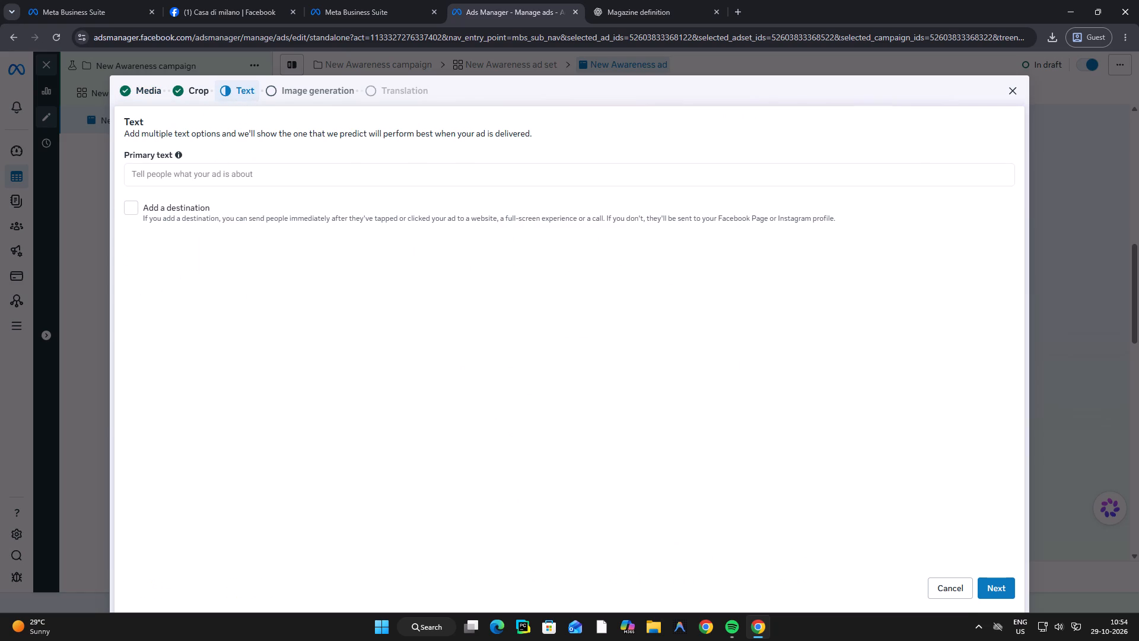
click(213, 178)
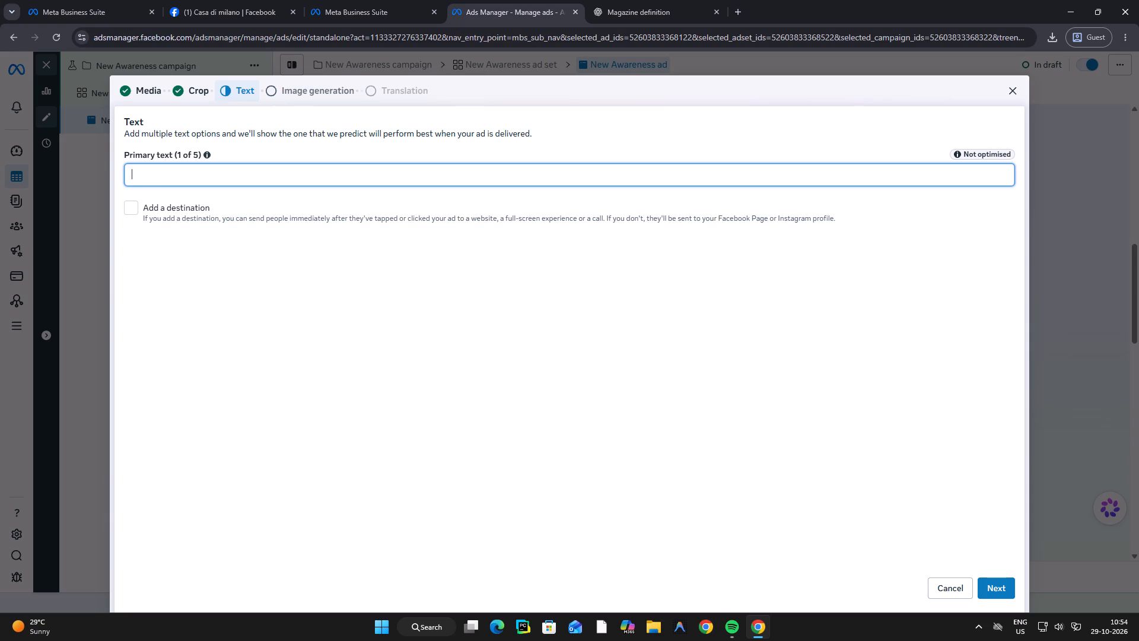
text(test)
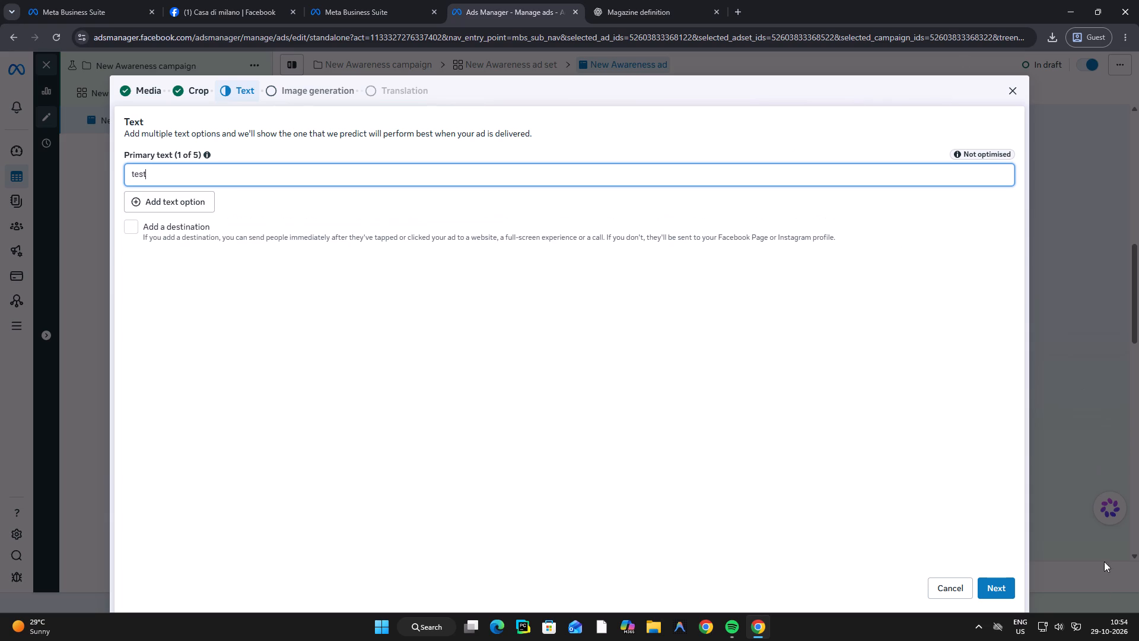
click(988, 586)
click(988, 586)
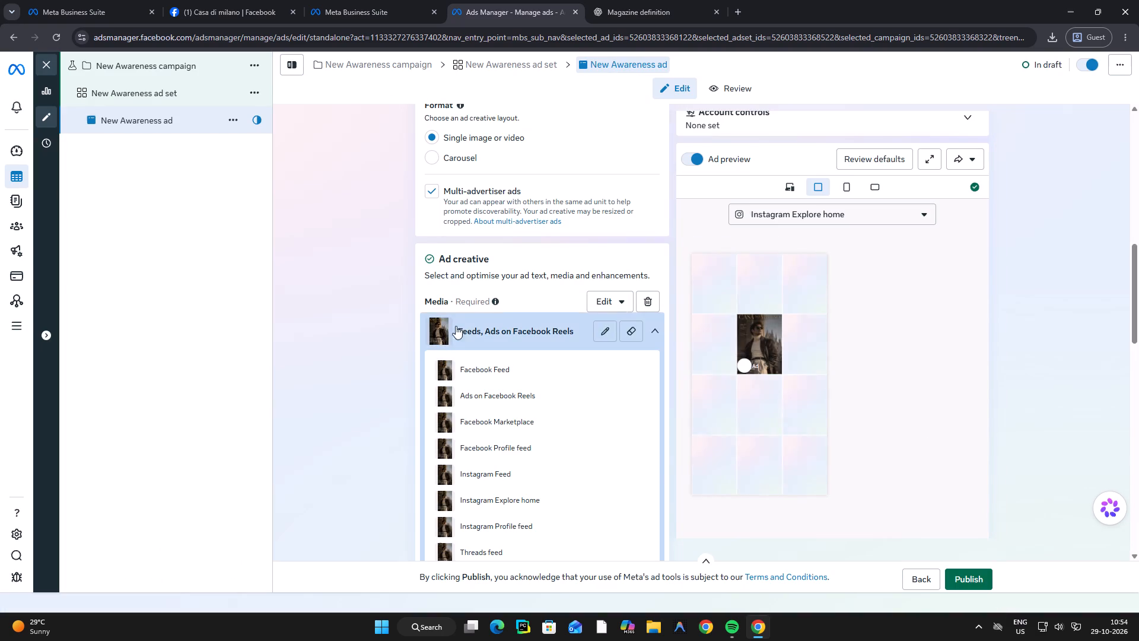
Preview the ad in Facebook Feed and review the creative settings from flexible media down to event details.
click(482, 373)
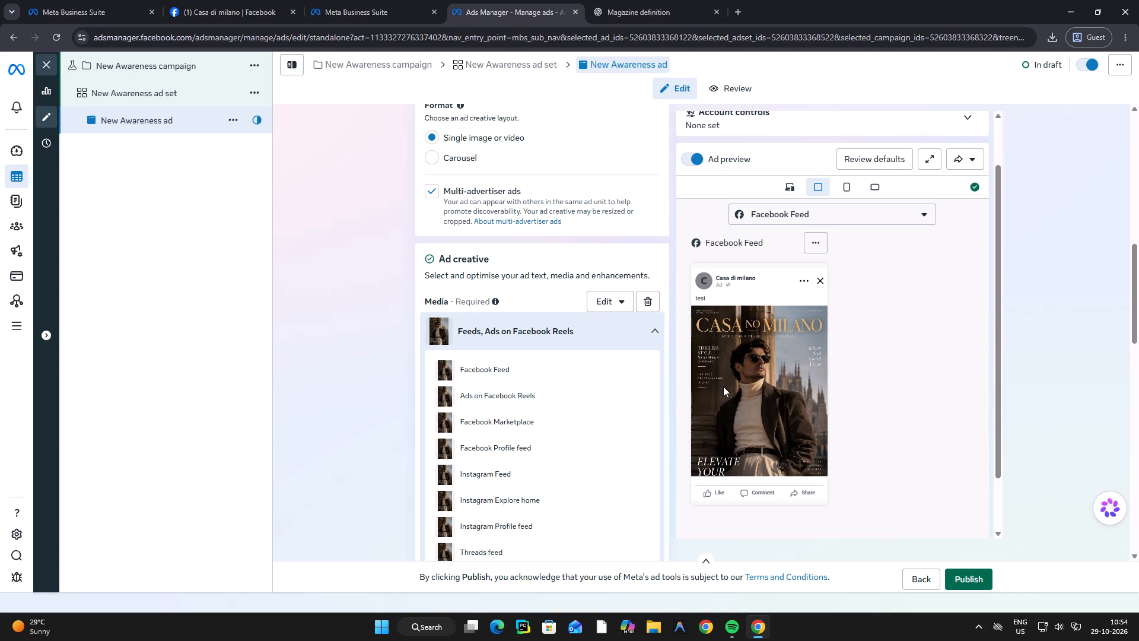
scroll(622, 375, down, 5)
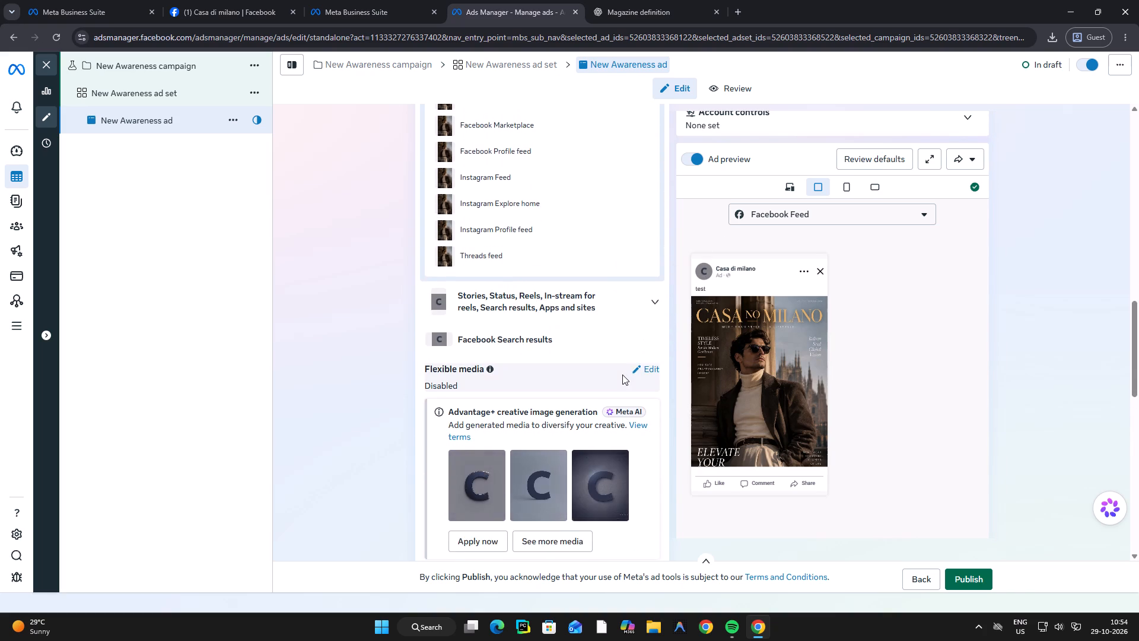
scroll(622, 375, down, 5)
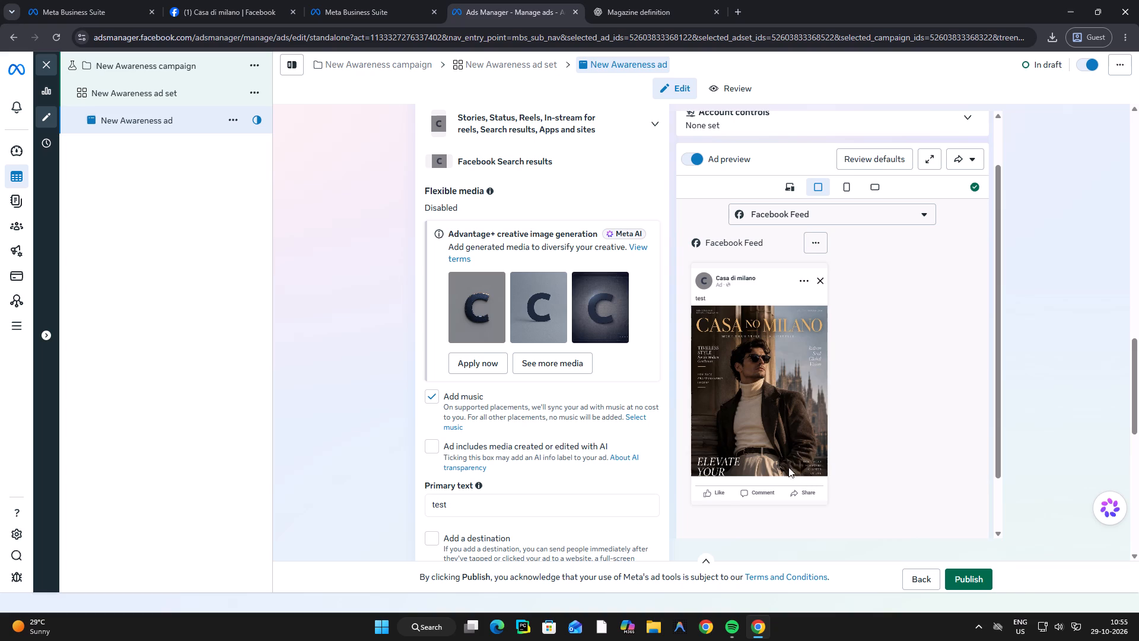
scroll(540, 414, down, 3)
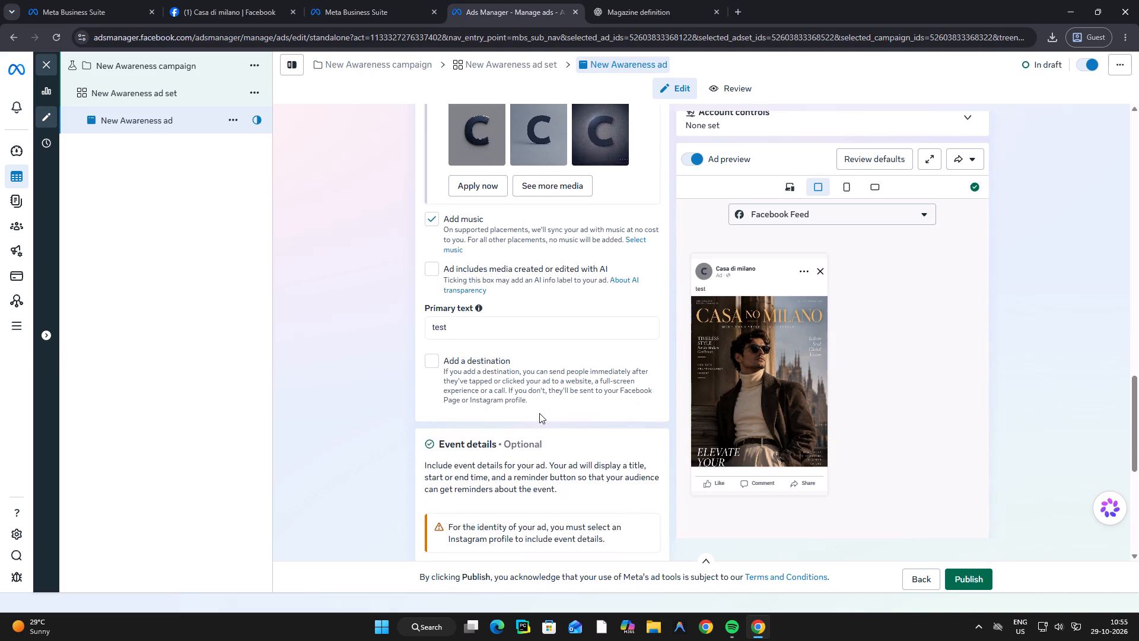
scroll(539, 413, down, 1)
Reopen the ad's media editor at the Text stage and open the primary text for editing.
scroll(539, 413, up, 13)
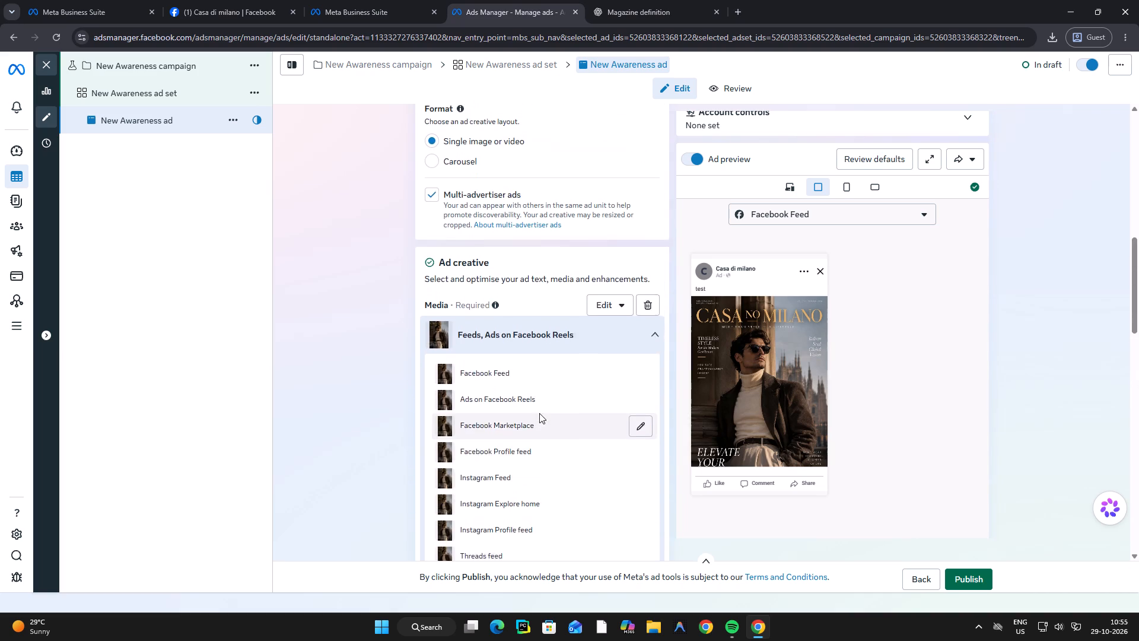
scroll(539, 413, up, 3)
scroll(539, 413, down, 3)
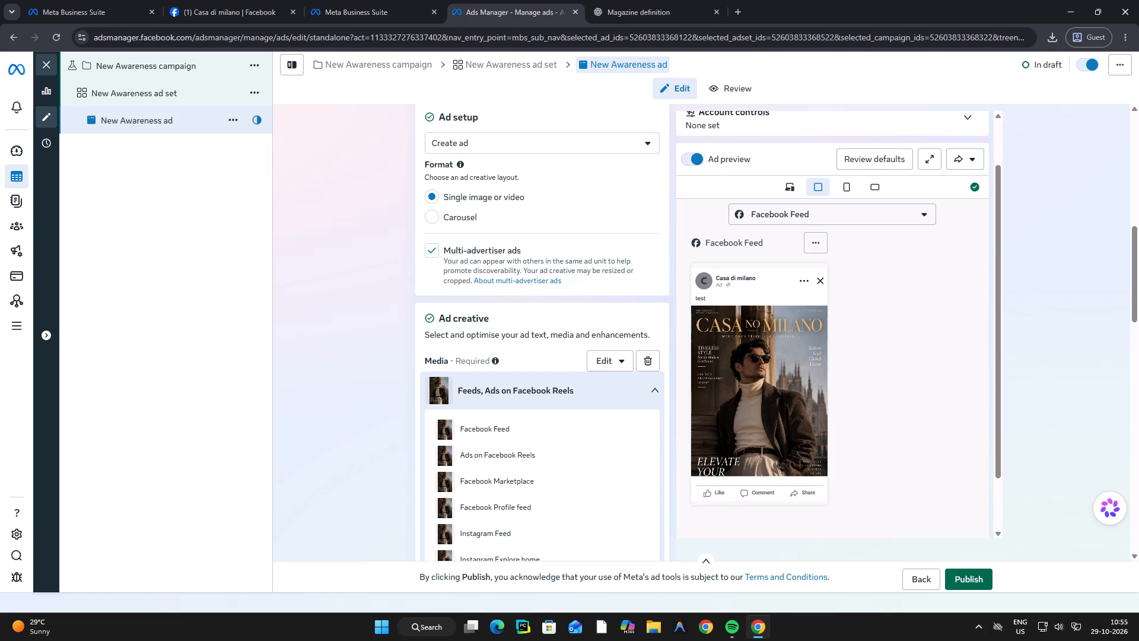
click(623, 356)
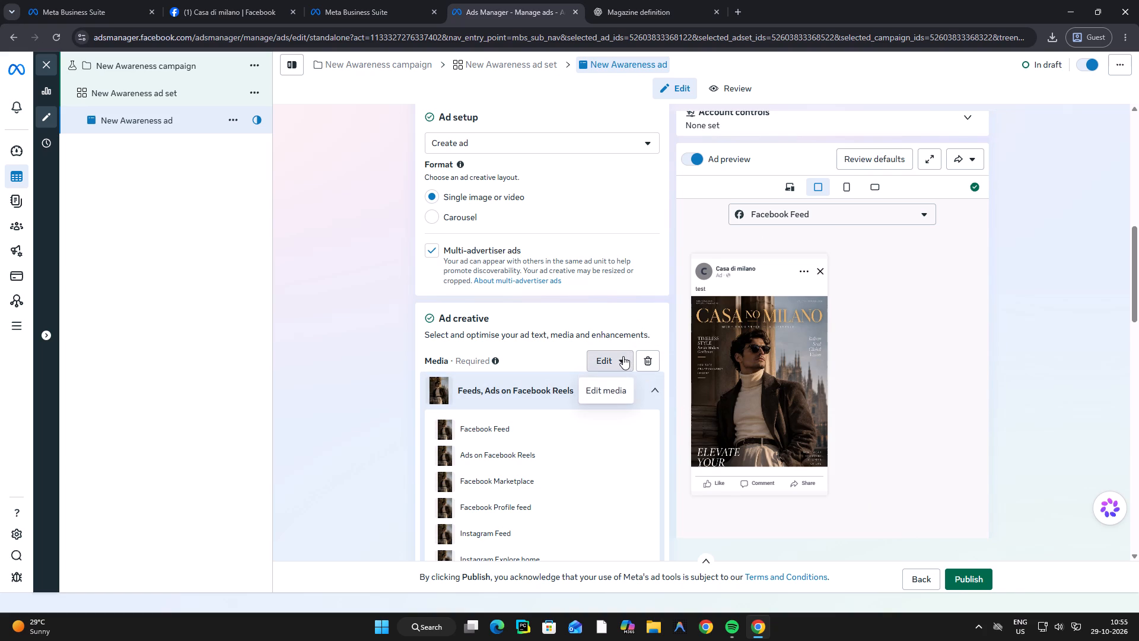
click(616, 393)
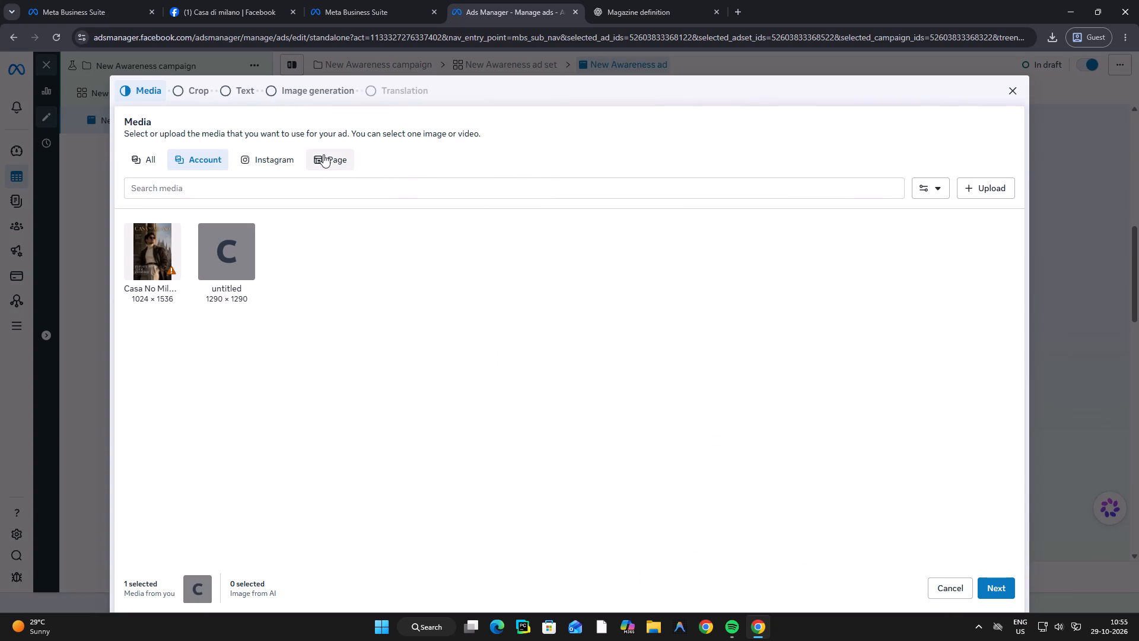
click(232, 87)
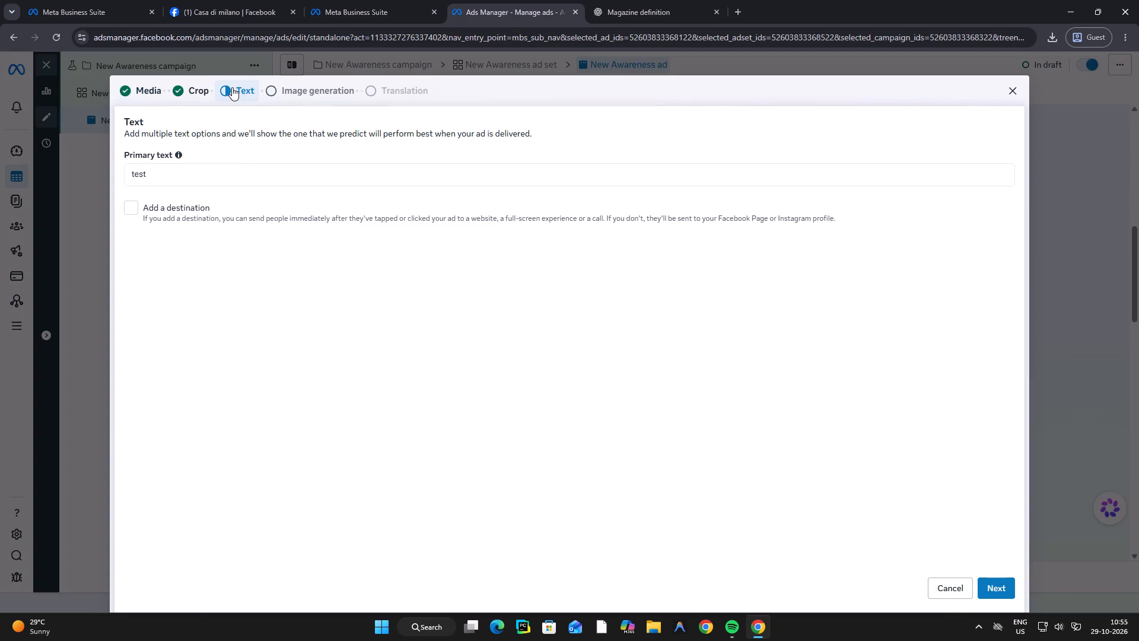
click(209, 176)
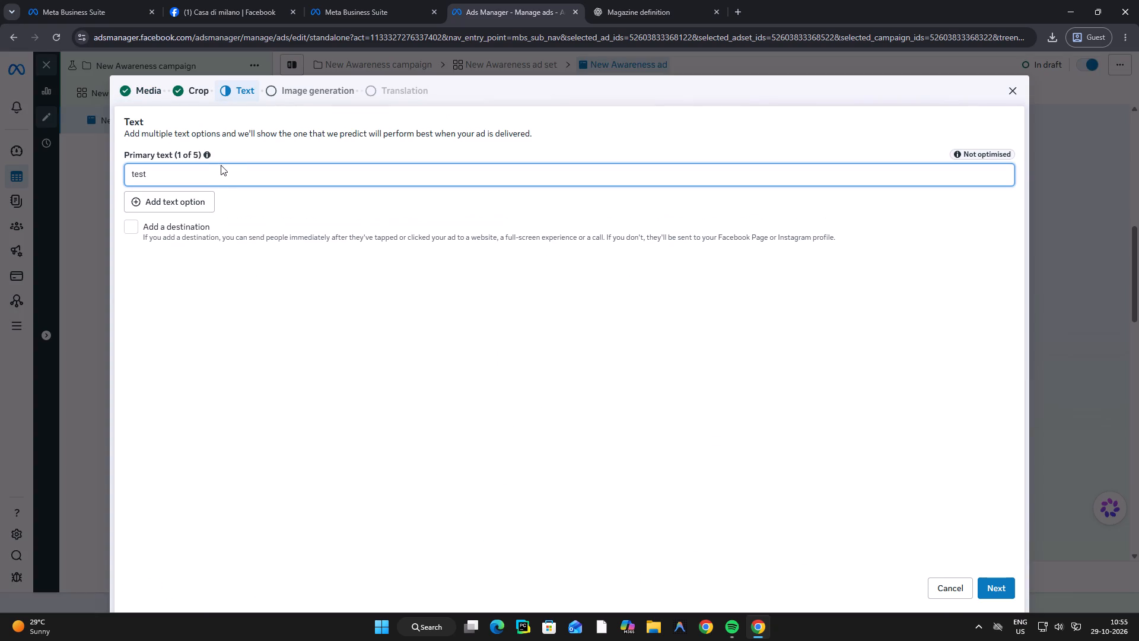
Clear the "test" entry from the ad's primary text.
key(BackSpace)
key(BackSpace)
key(BackSpace)
key(BackSpace)
key(BackSpace)
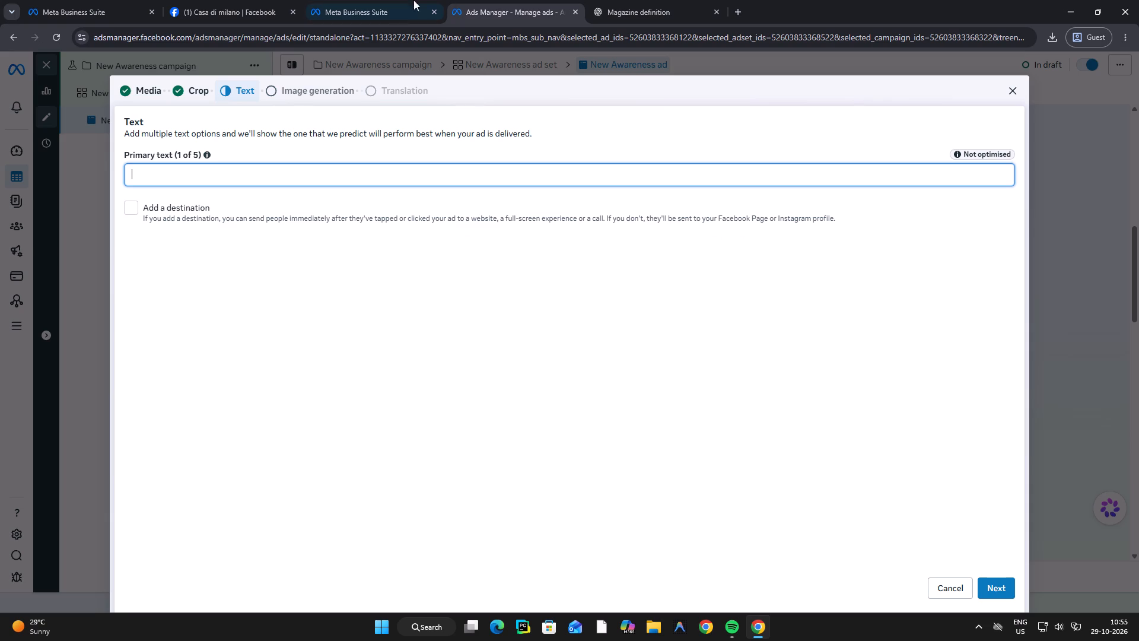
click(640, 17)
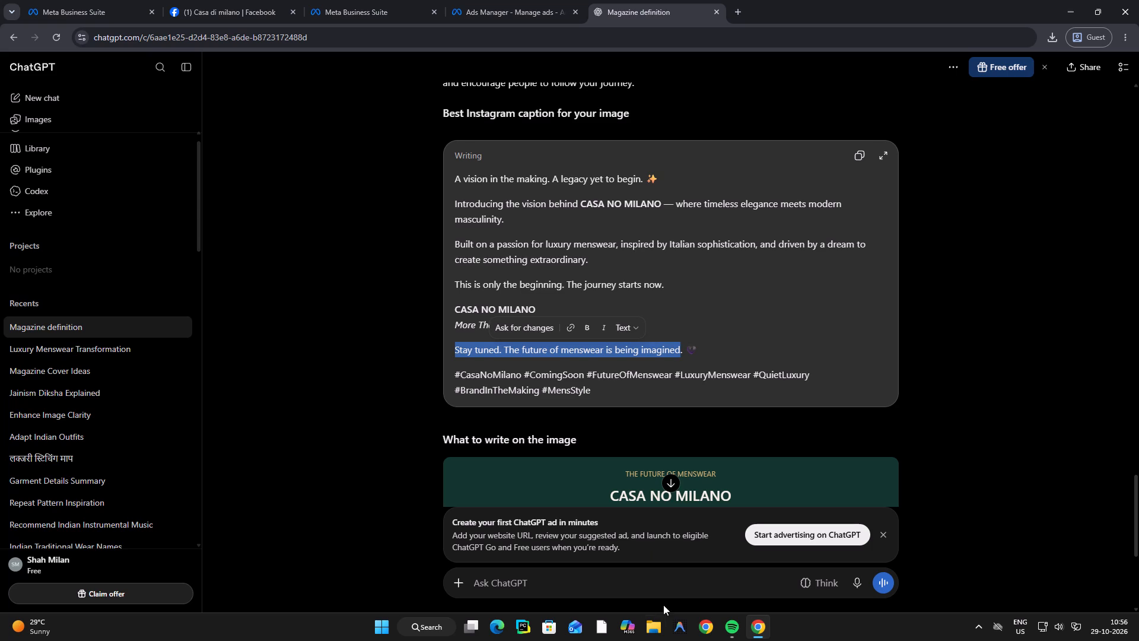
Paste the copied line as the ad's primary text in Ads Manager and finish the creative setup without selecting any AI-generated images.
click(510, 15)
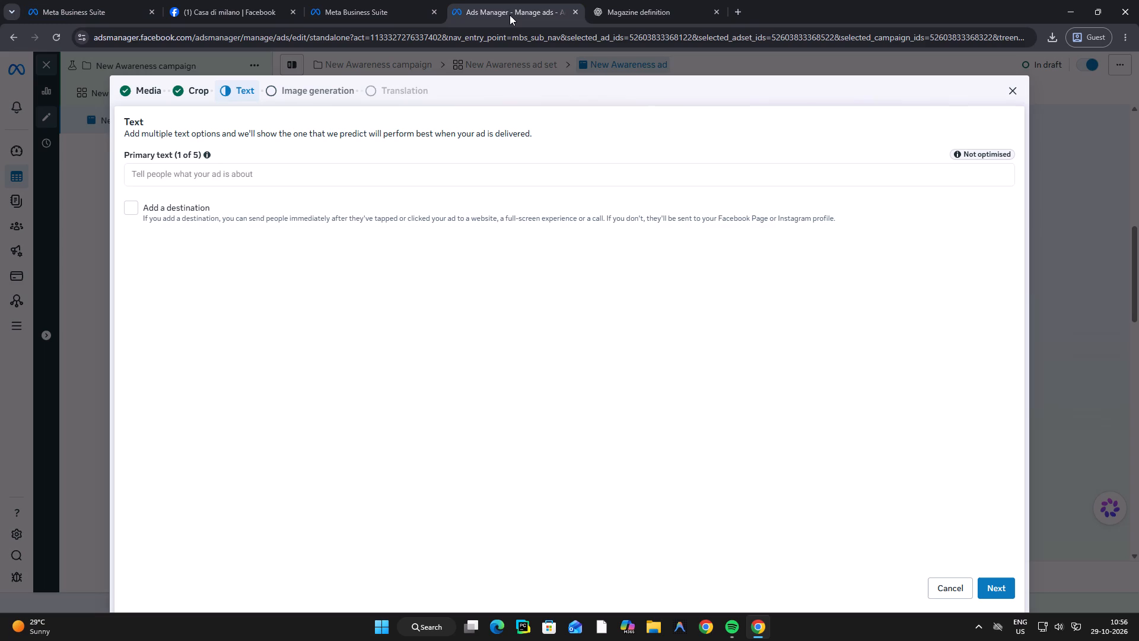
click(175, 179)
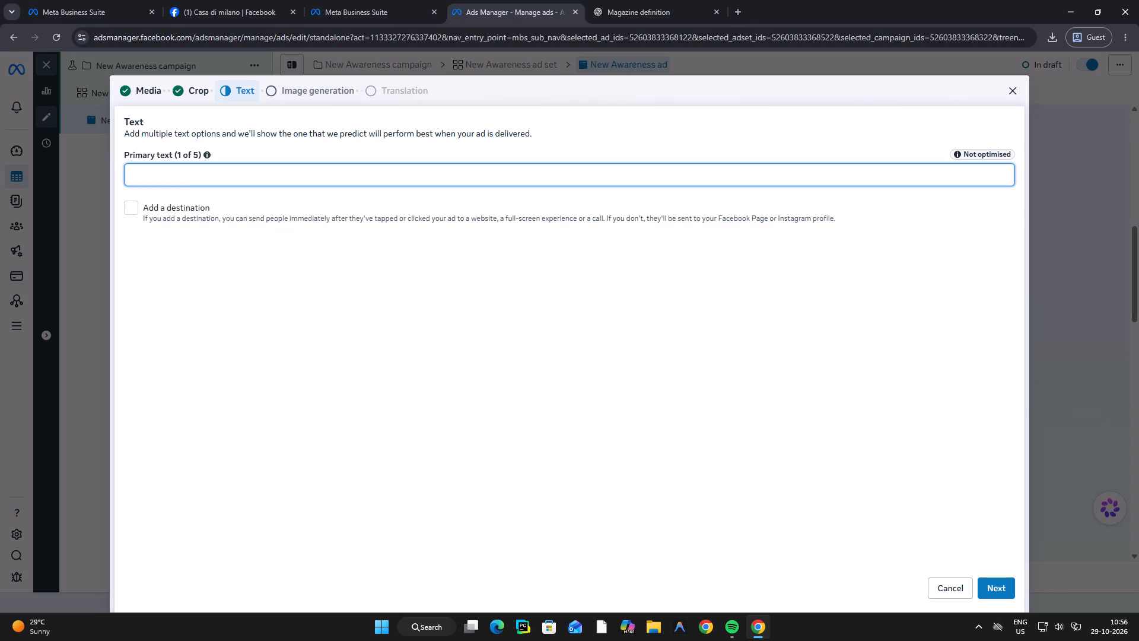
key(ctrl+v)
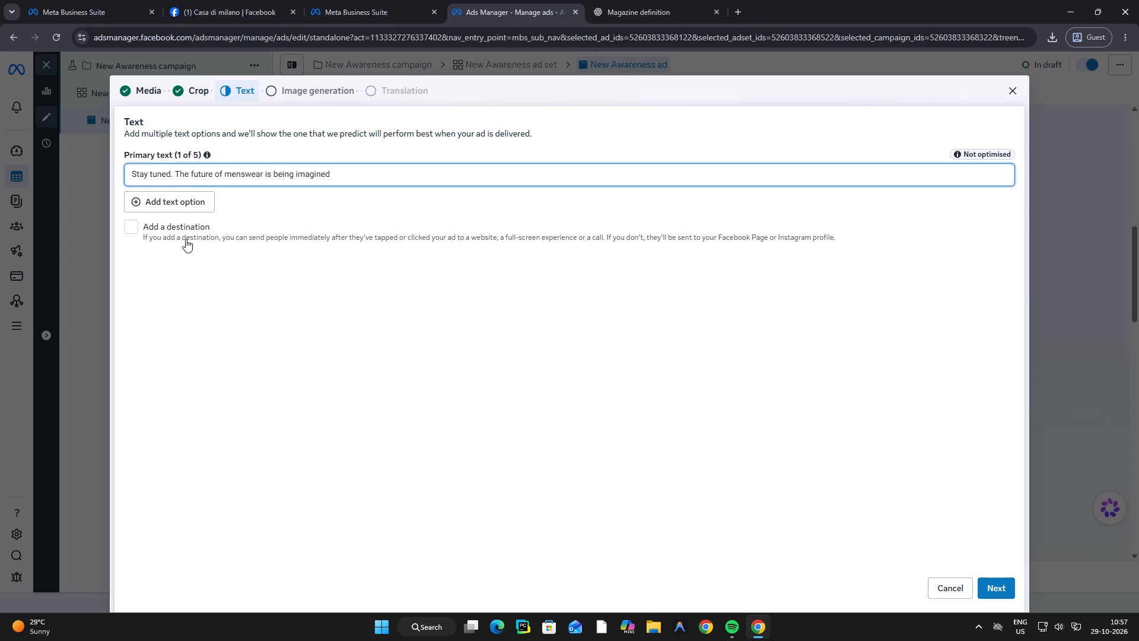
click(1002, 589)
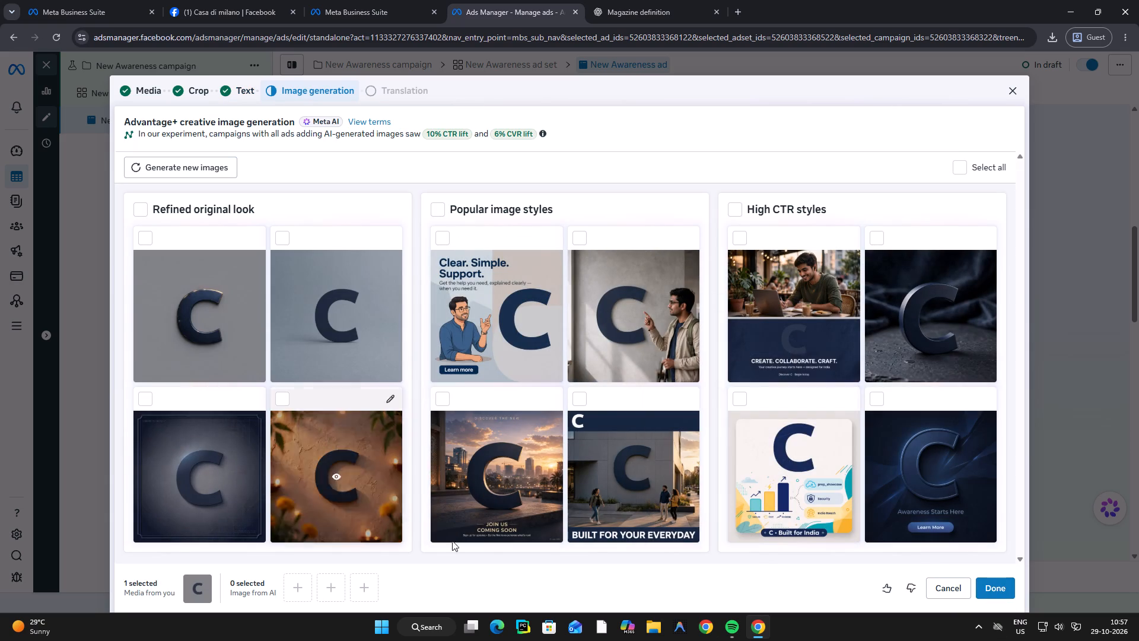
click(998, 583)
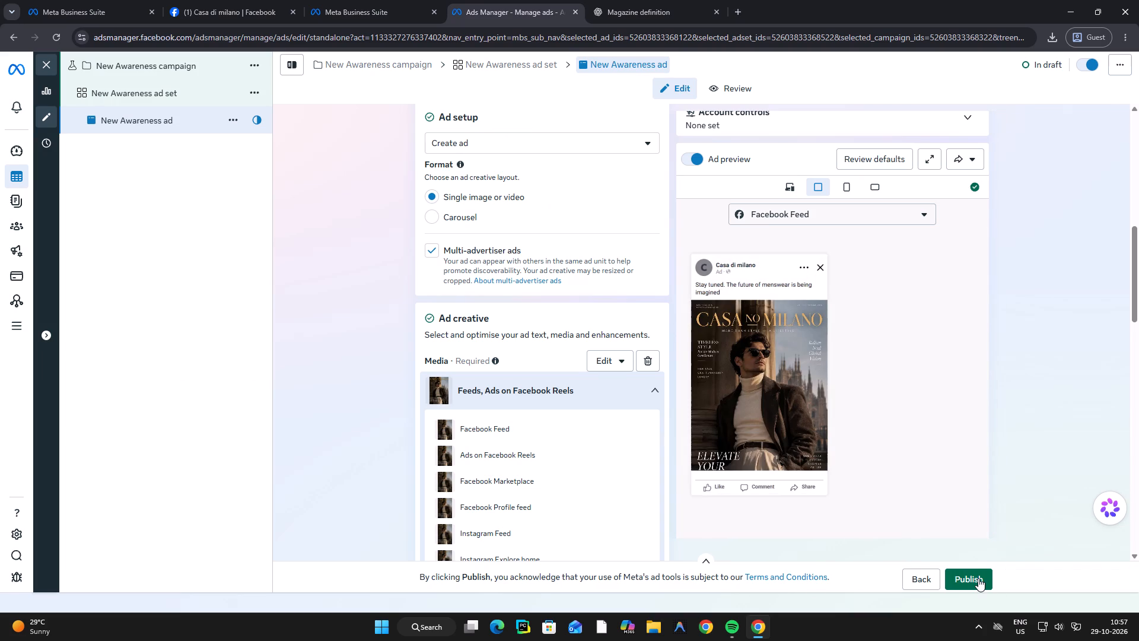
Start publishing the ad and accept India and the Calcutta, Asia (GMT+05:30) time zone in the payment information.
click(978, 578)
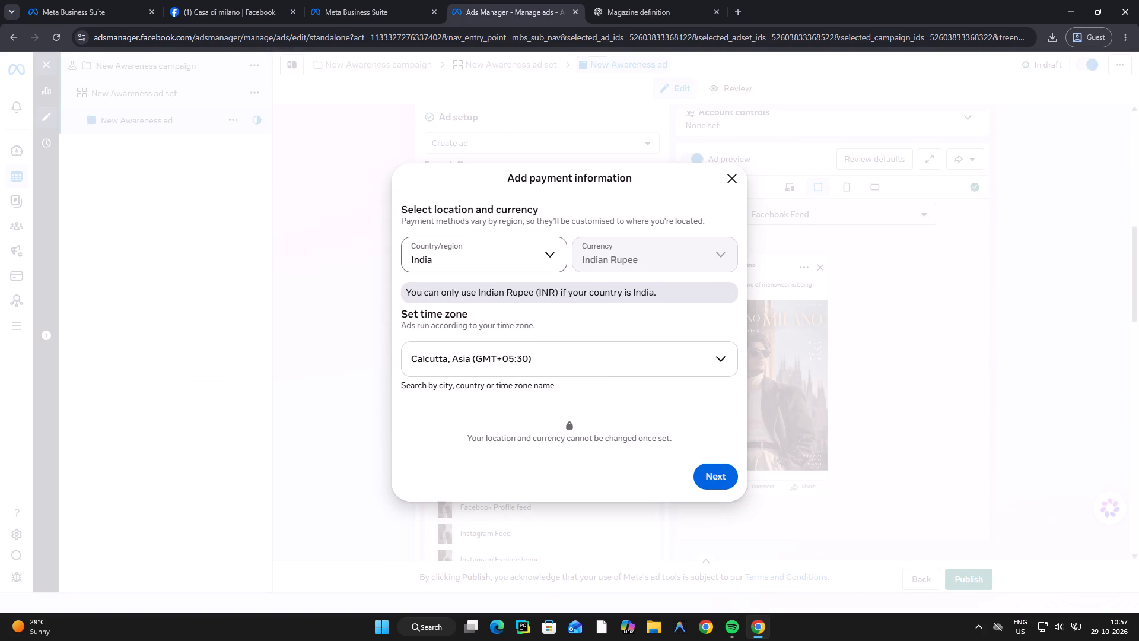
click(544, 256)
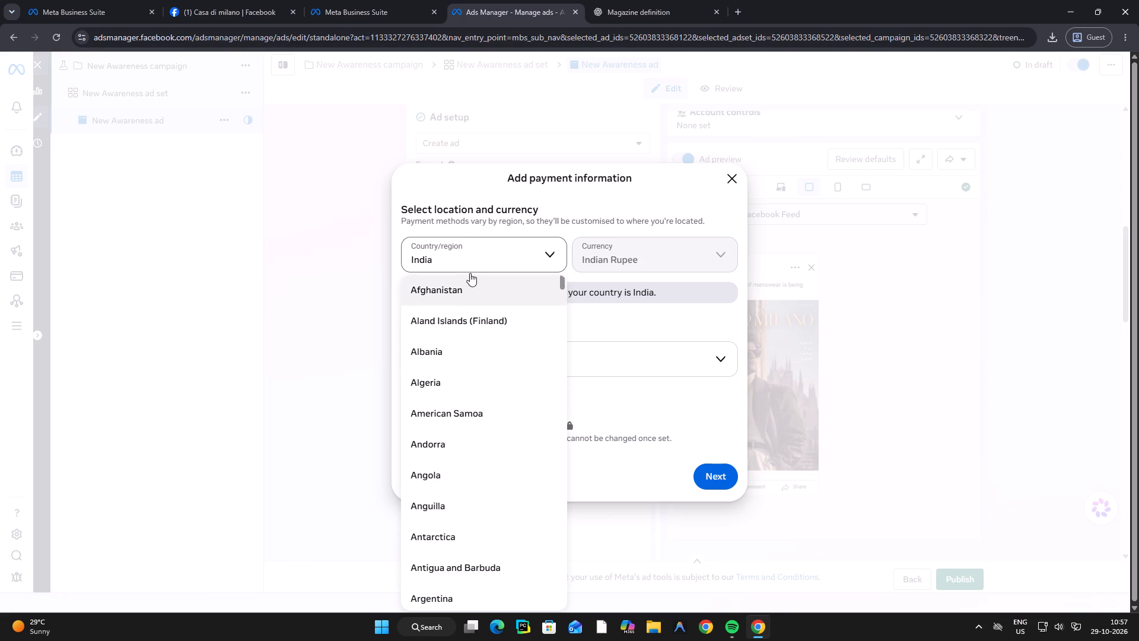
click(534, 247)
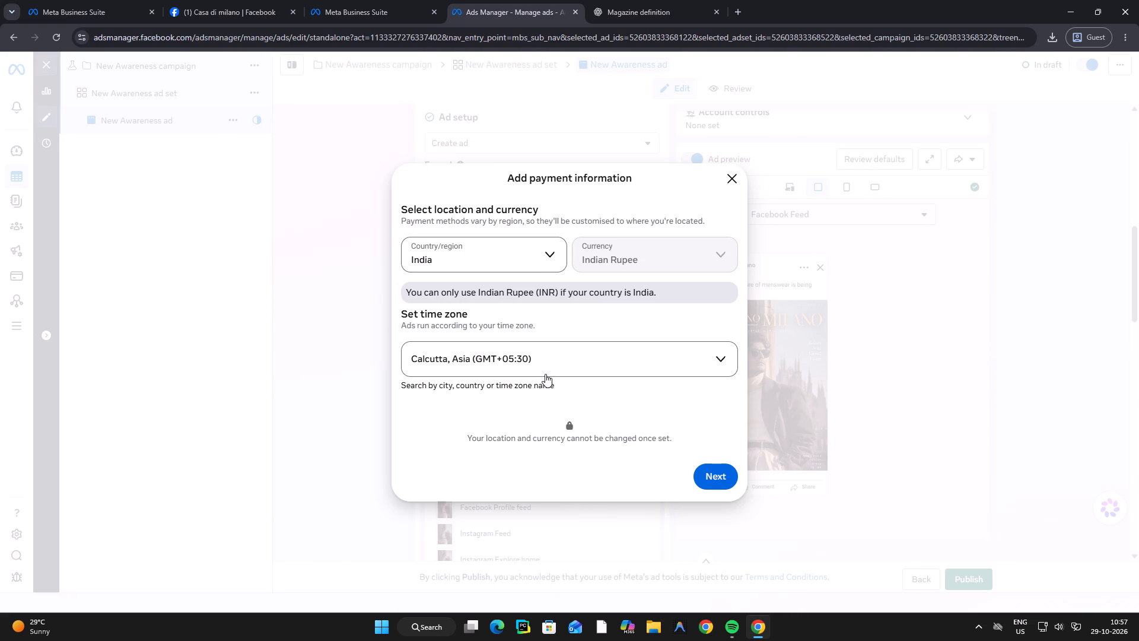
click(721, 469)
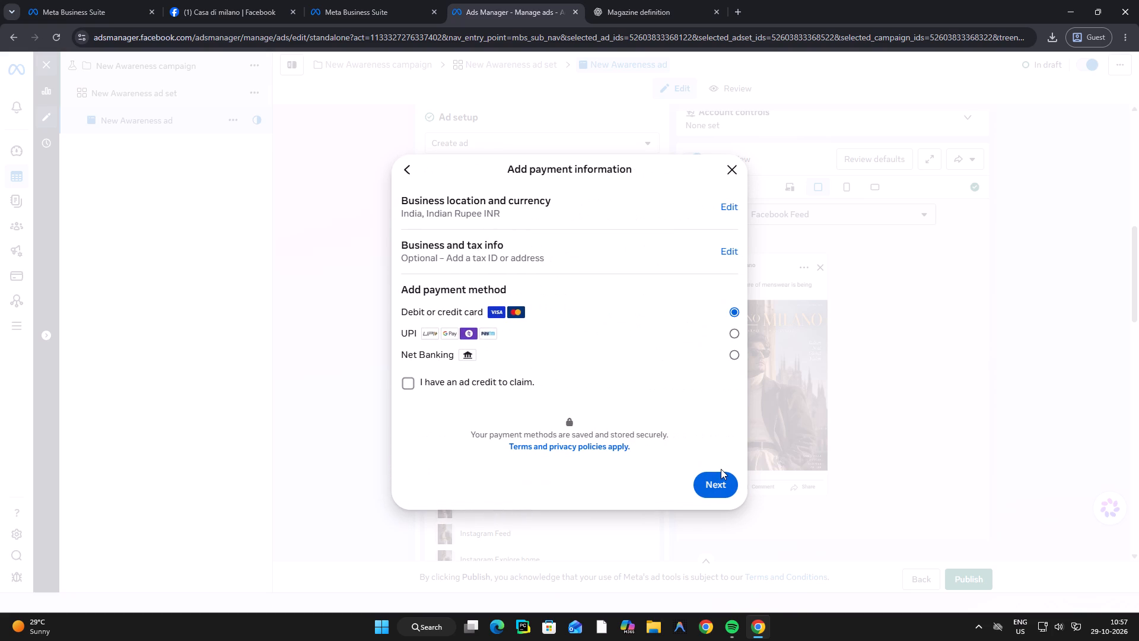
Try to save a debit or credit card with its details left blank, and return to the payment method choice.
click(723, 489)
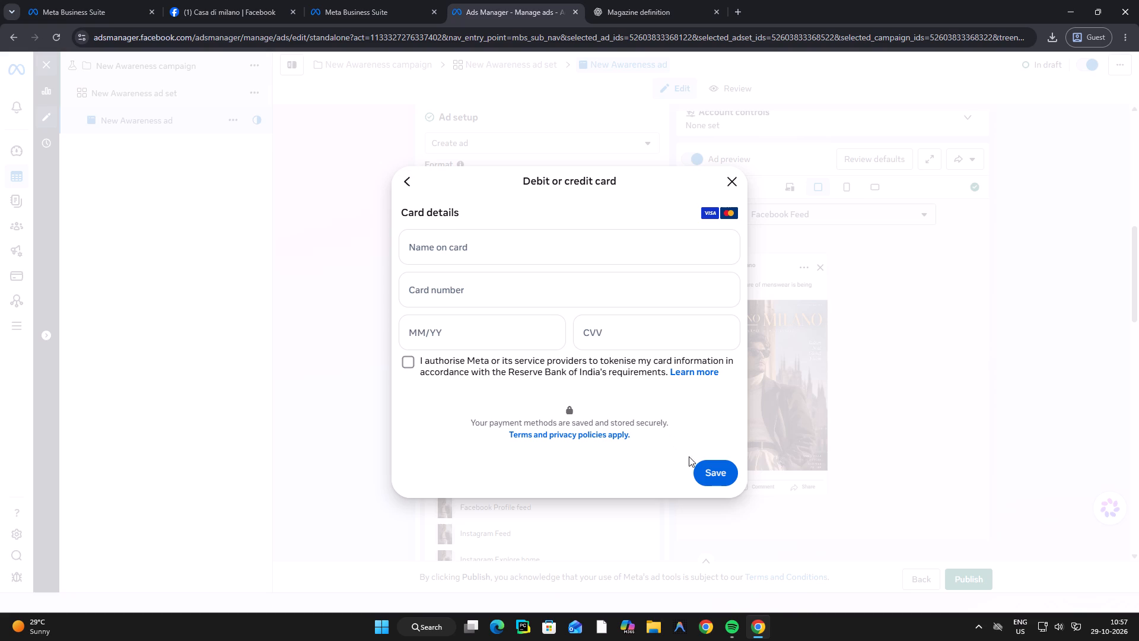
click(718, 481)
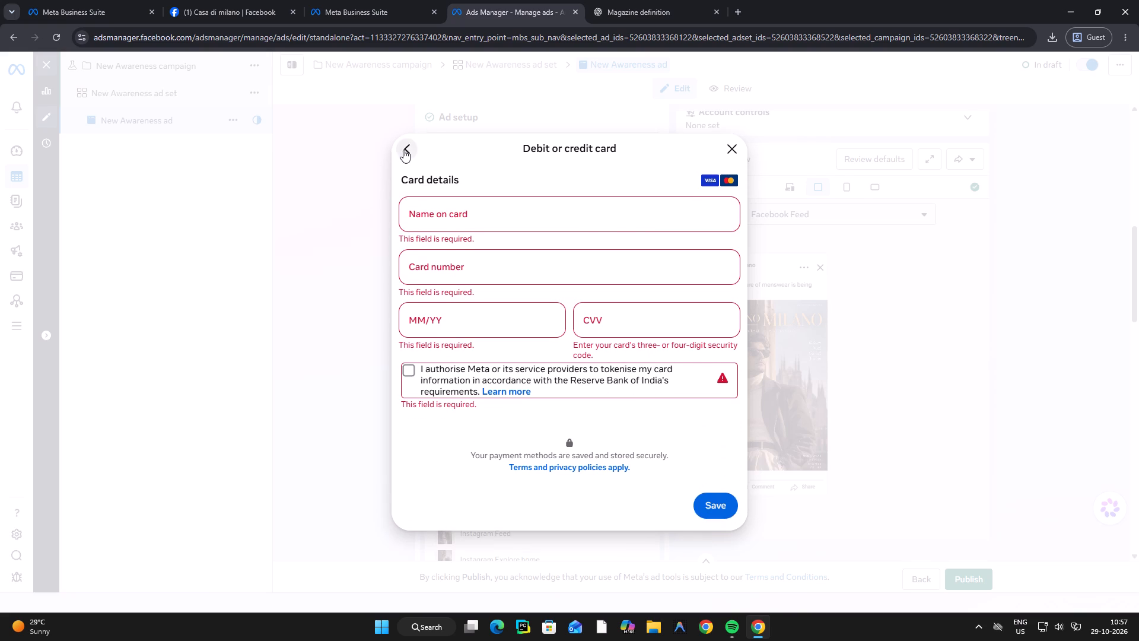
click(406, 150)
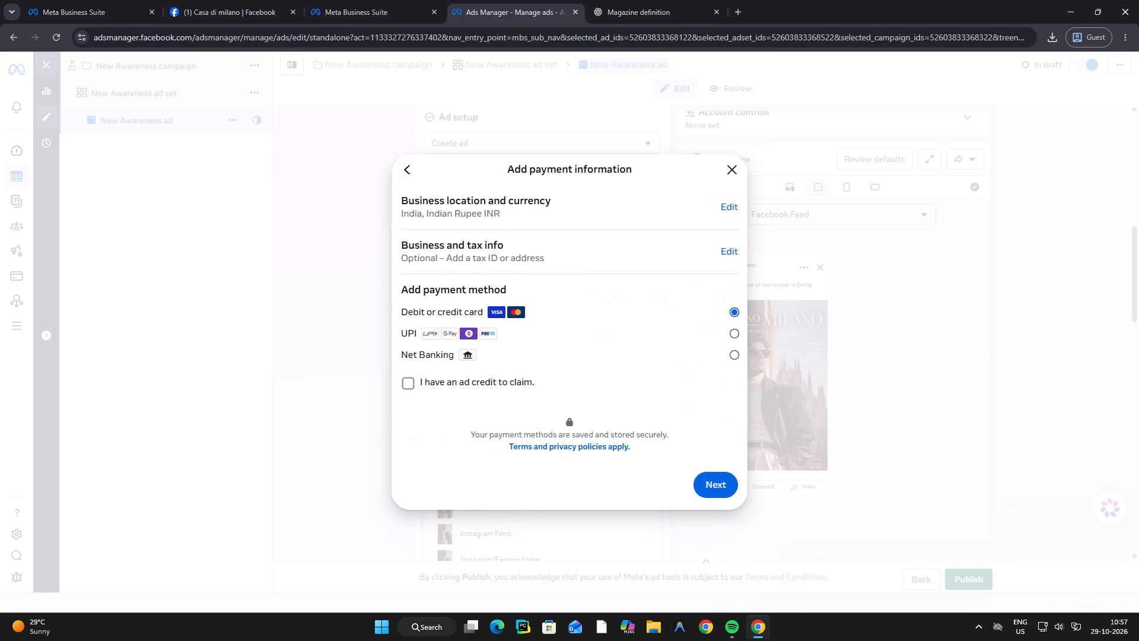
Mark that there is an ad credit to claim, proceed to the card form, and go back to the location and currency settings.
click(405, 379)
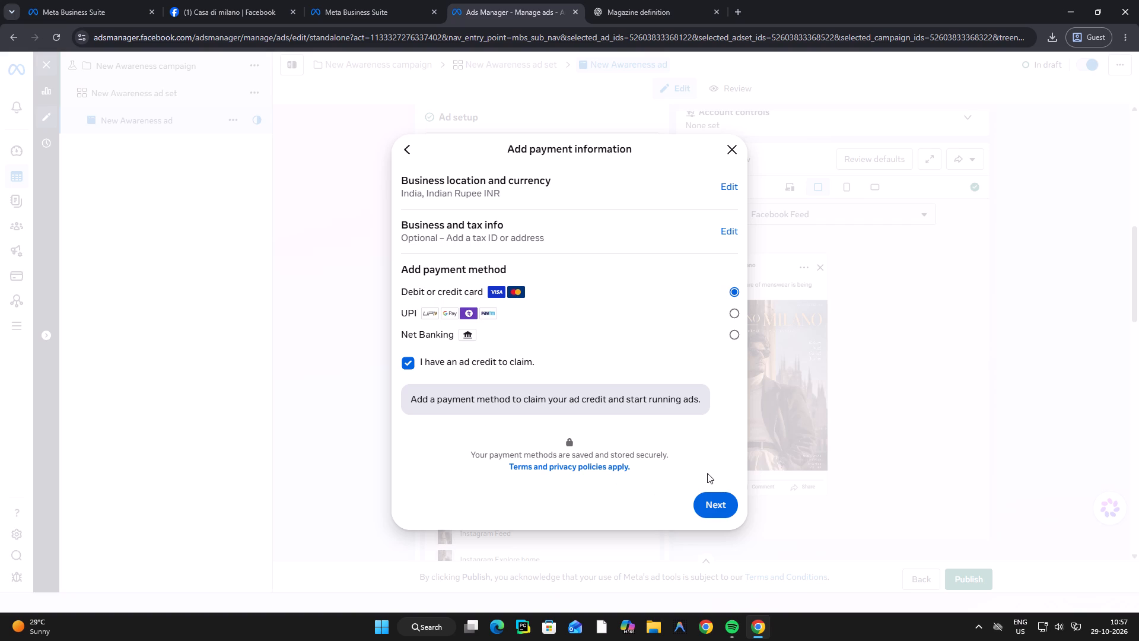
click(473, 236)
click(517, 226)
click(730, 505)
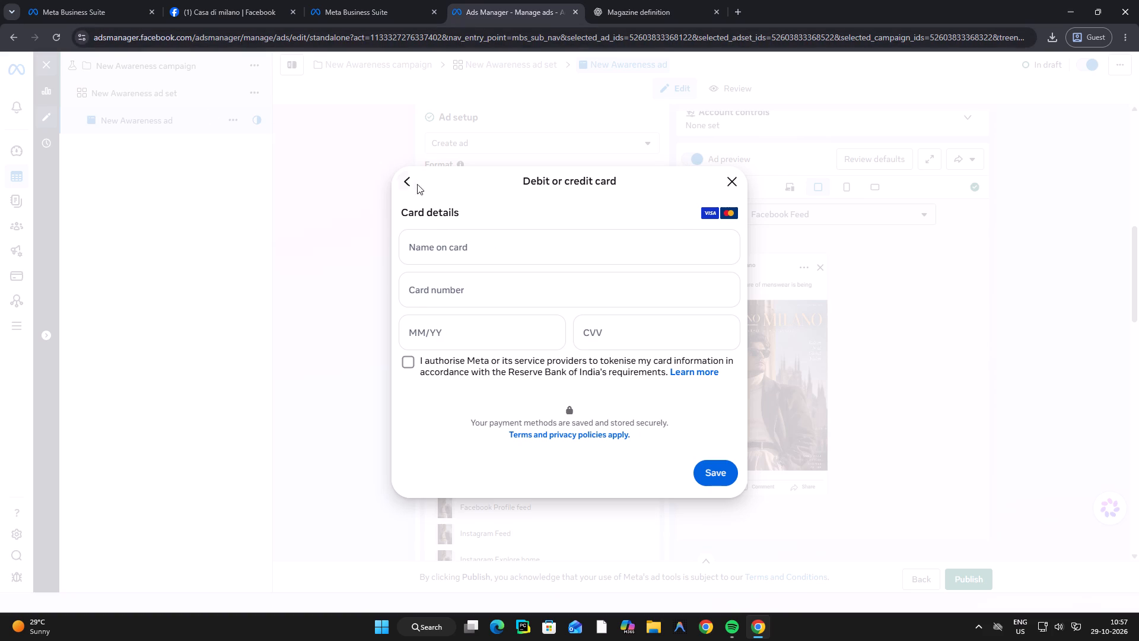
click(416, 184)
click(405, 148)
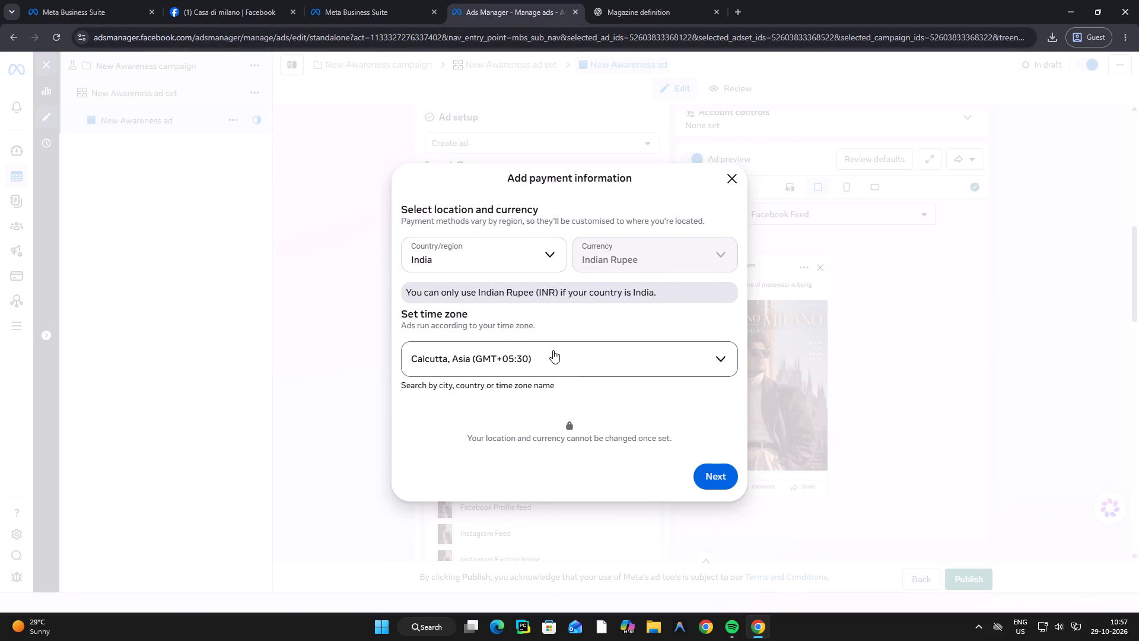
Look through the list of available time zones for one that matches India.
click(660, 363)
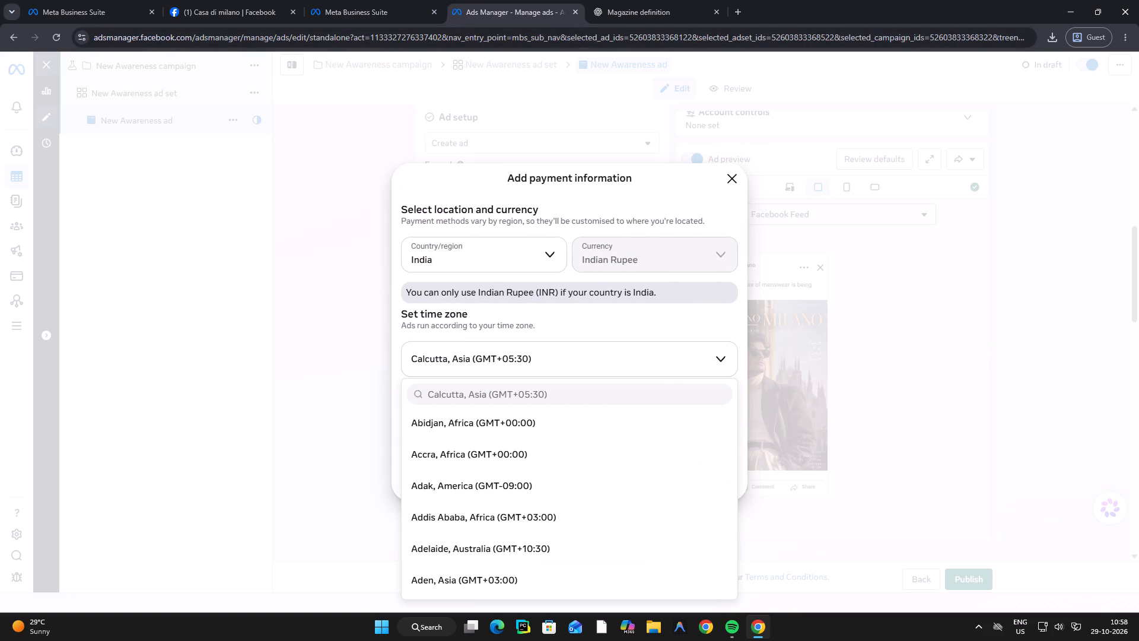
scroll(489, 561, down, 4)
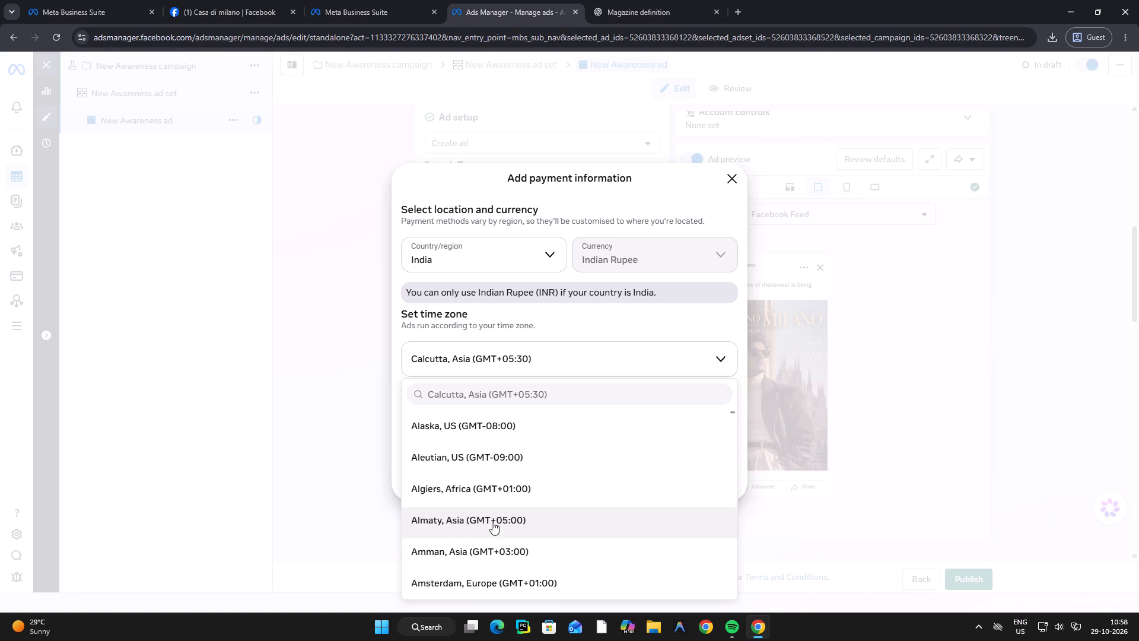
scroll(492, 522, down, 10)
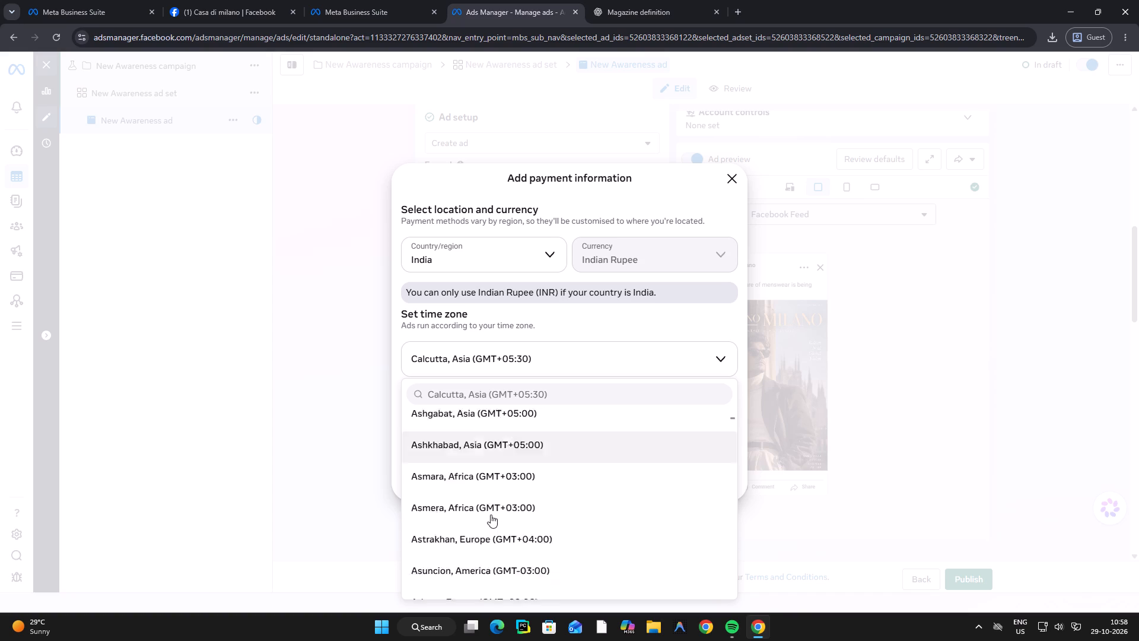
scroll(491, 515, down, 8)
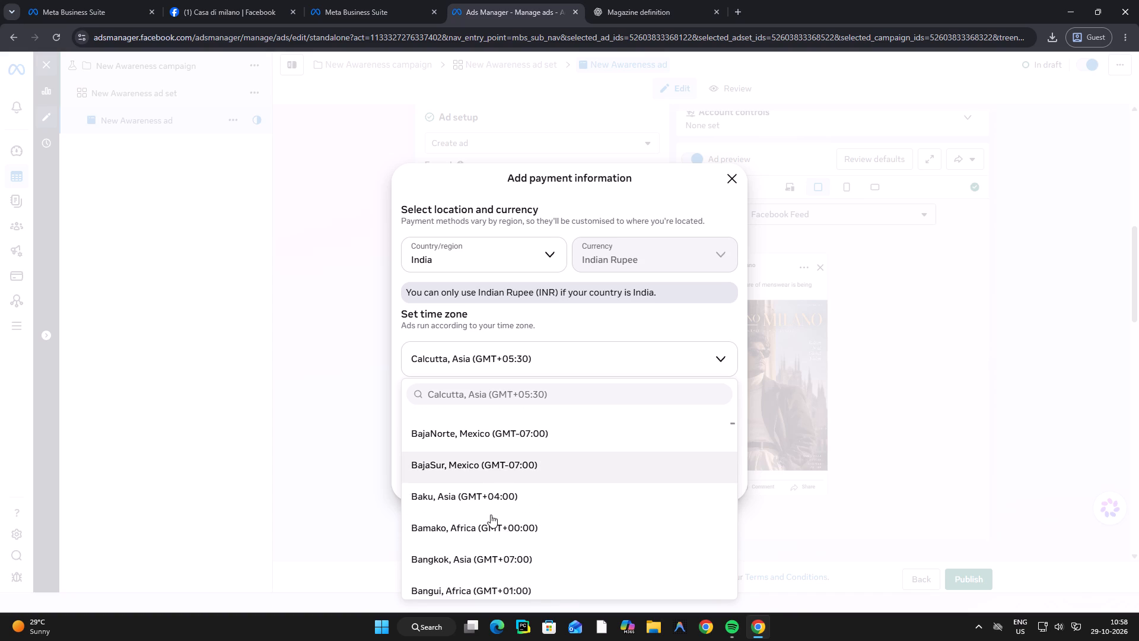
scroll(491, 515, down, 12)
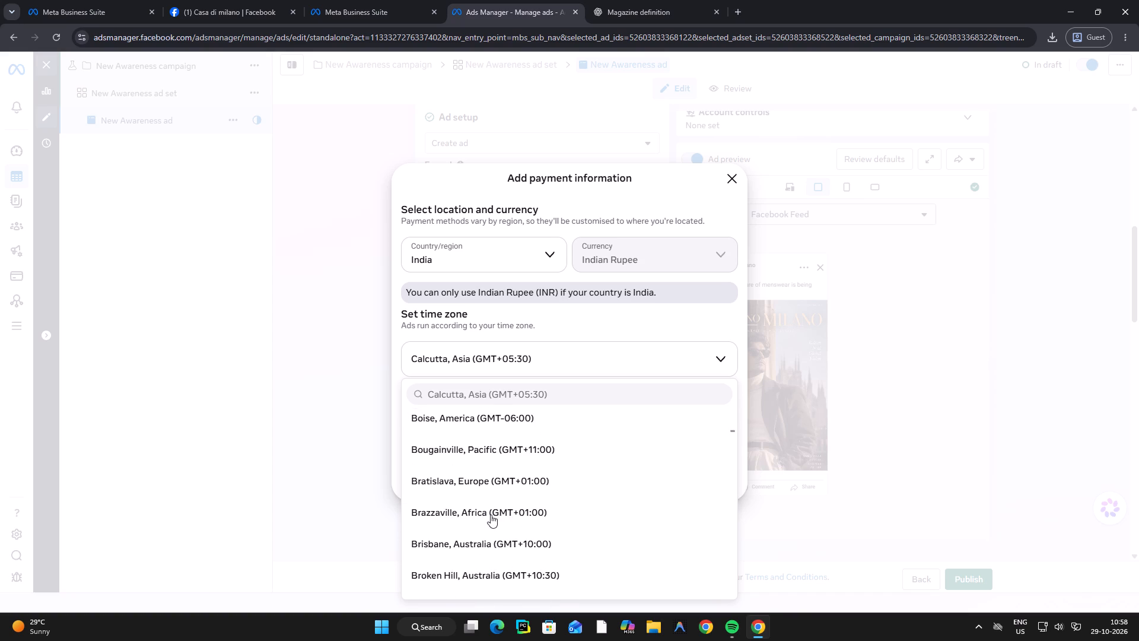
scroll(491, 515, down, 8)
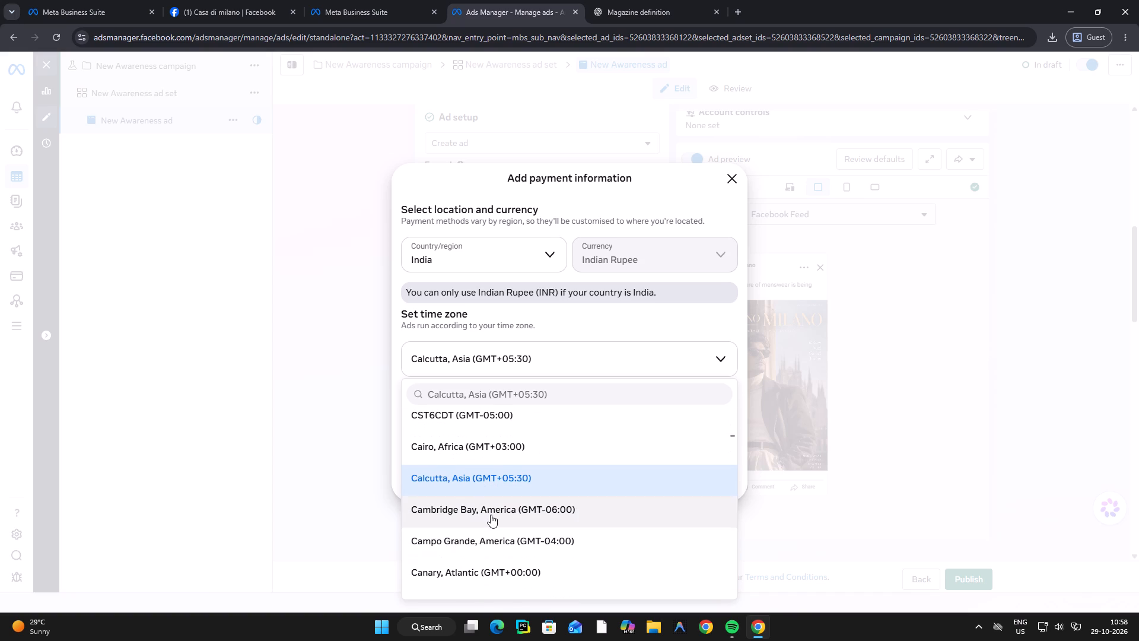
scroll(491, 515, down, 2)
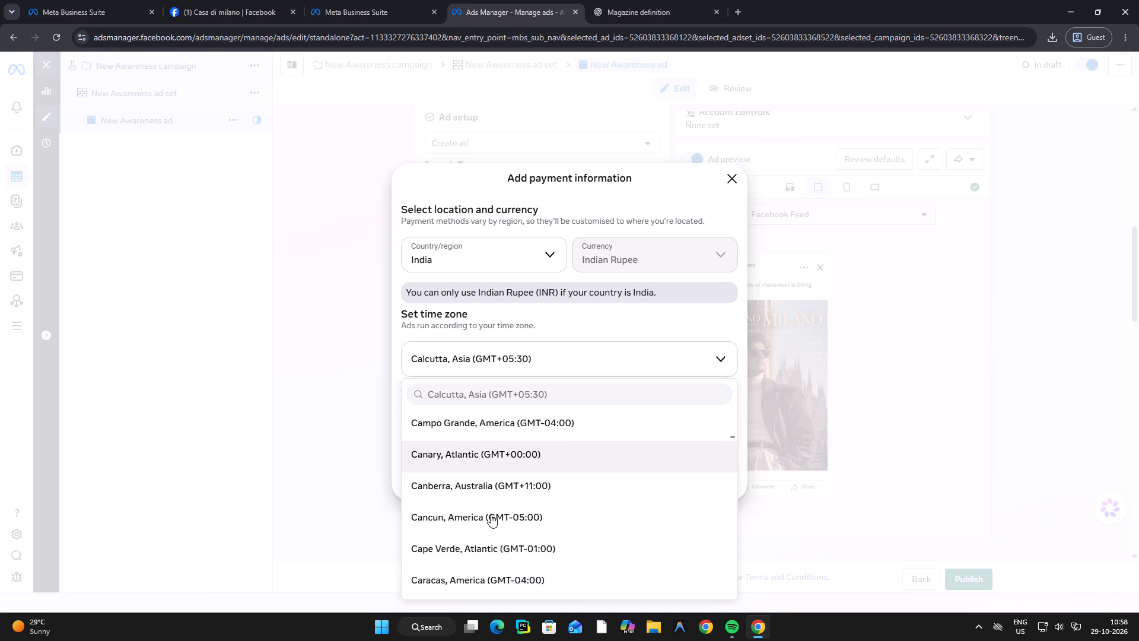
scroll(491, 515, down, 7)
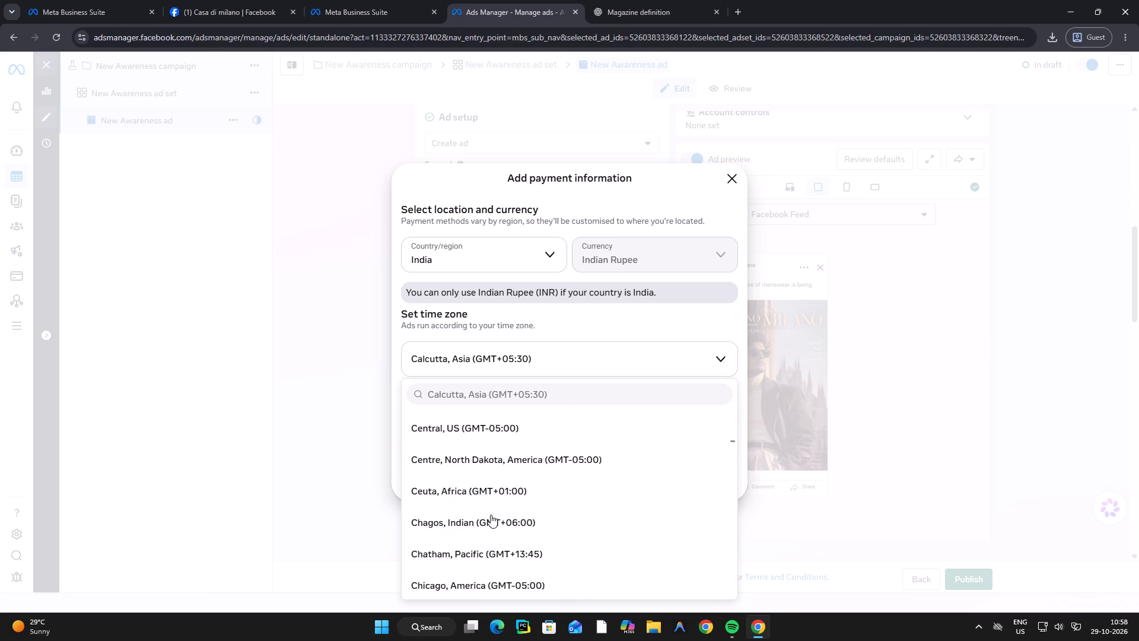
scroll(491, 515, down, 14)
scroll(491, 515, down, 13)
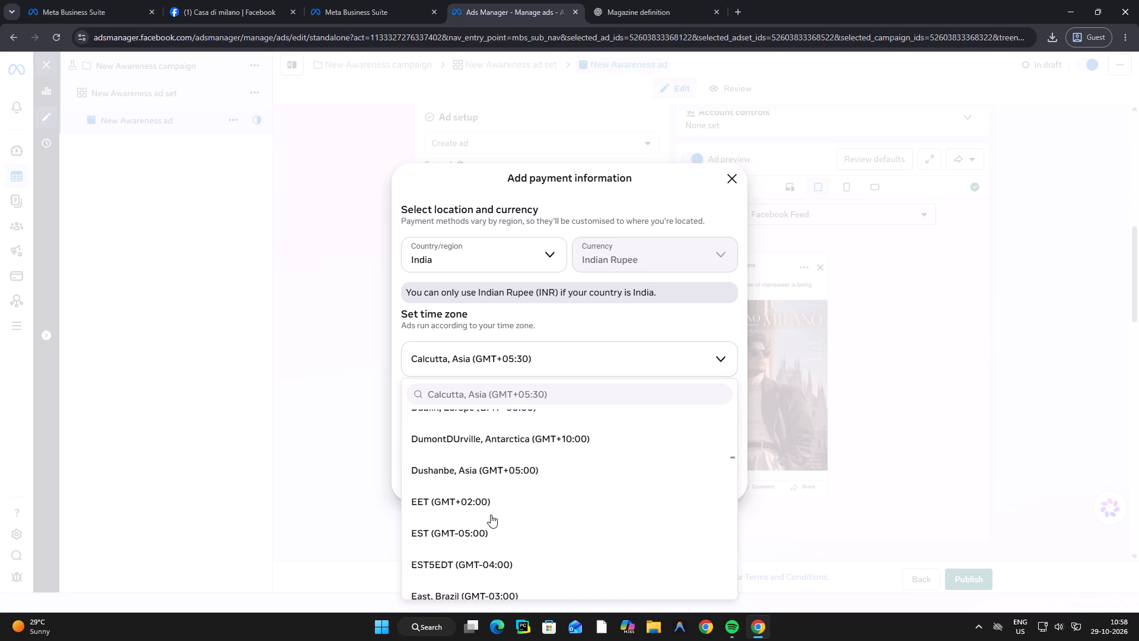
scroll(491, 514, down, 14)
scroll(491, 514, down, 9)
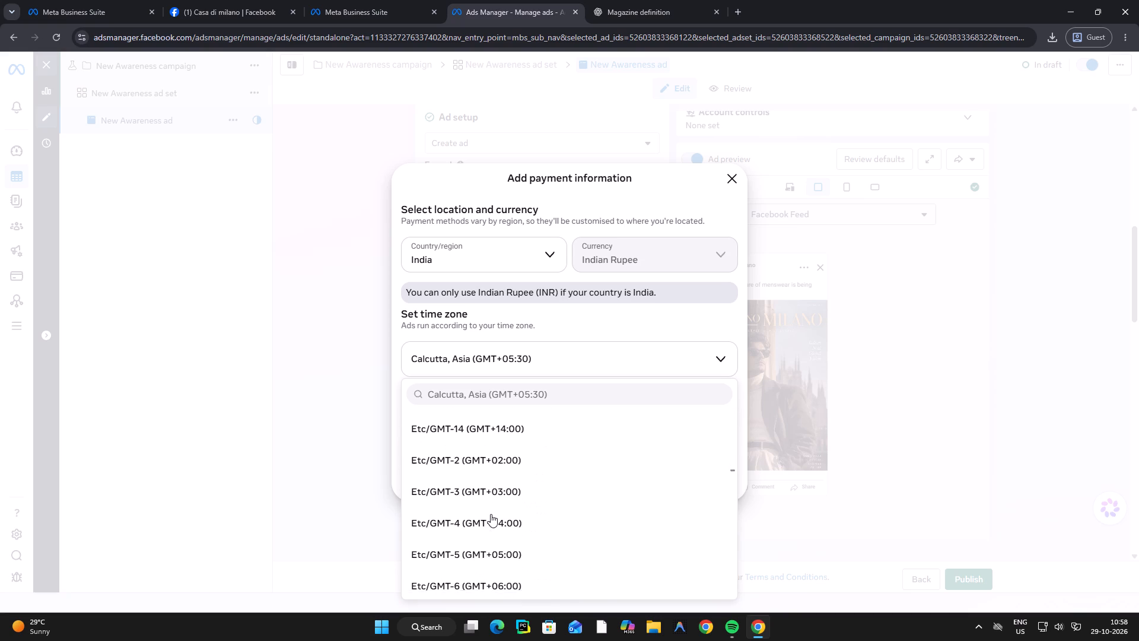
scroll(491, 514, down, 18)
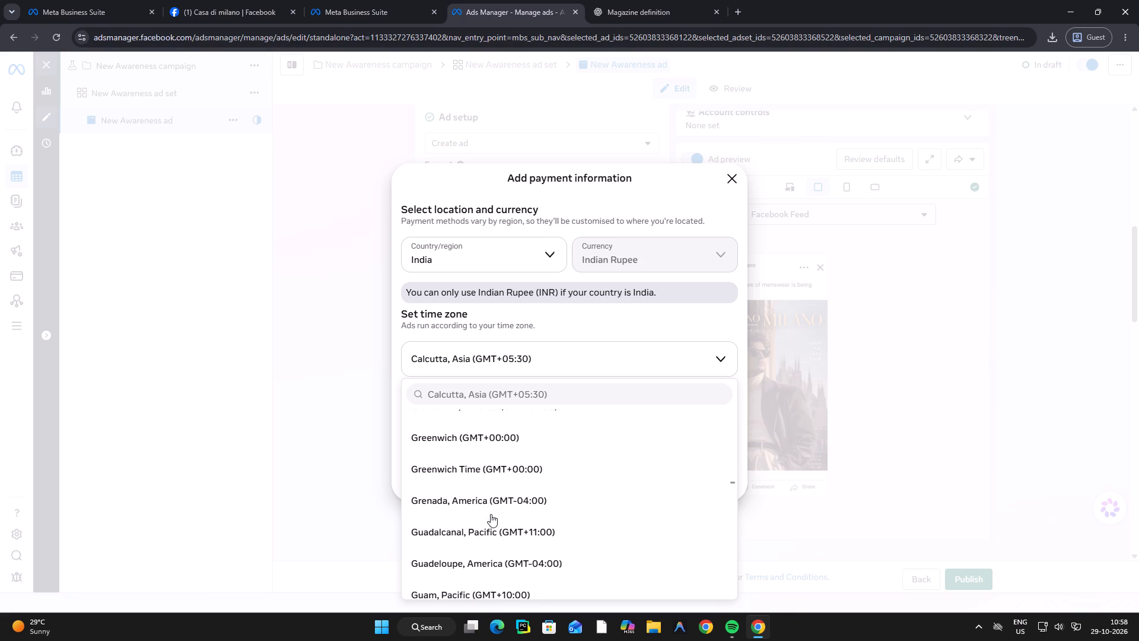
scroll(491, 514, down, 7)
scroll(491, 514, up, 13)
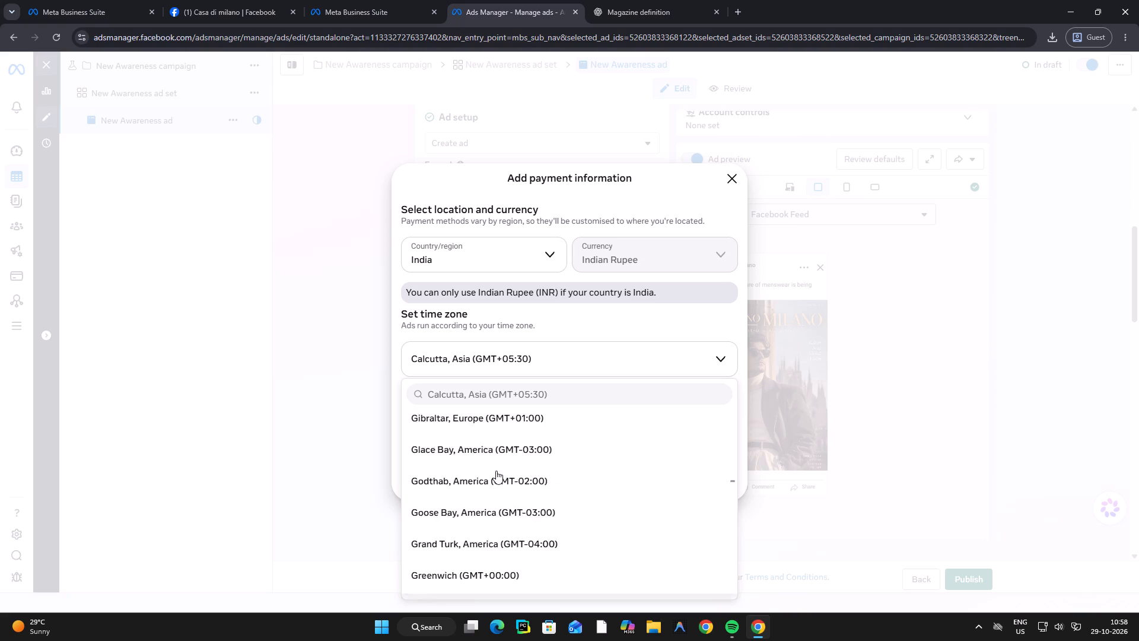
scroll(496, 471, up, 19)
scroll(494, 449, up, 19)
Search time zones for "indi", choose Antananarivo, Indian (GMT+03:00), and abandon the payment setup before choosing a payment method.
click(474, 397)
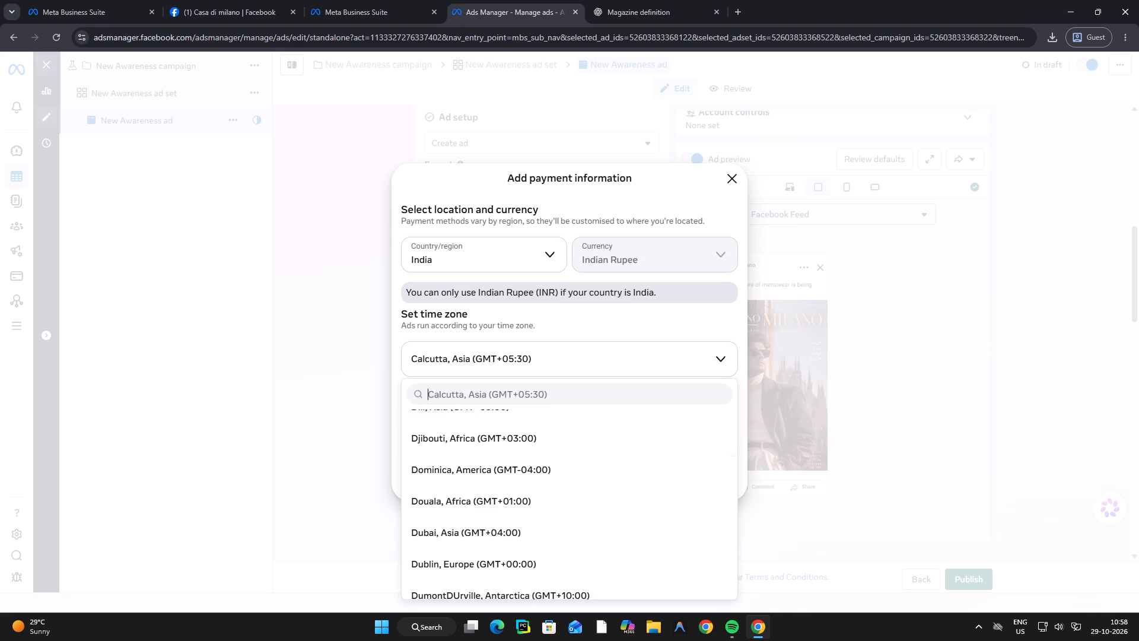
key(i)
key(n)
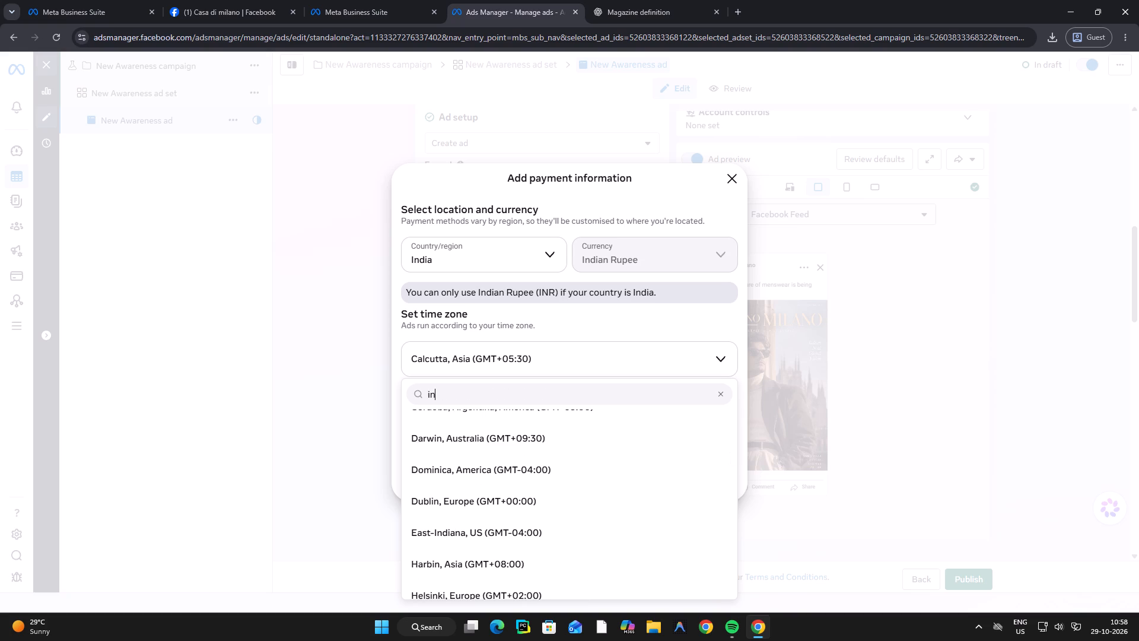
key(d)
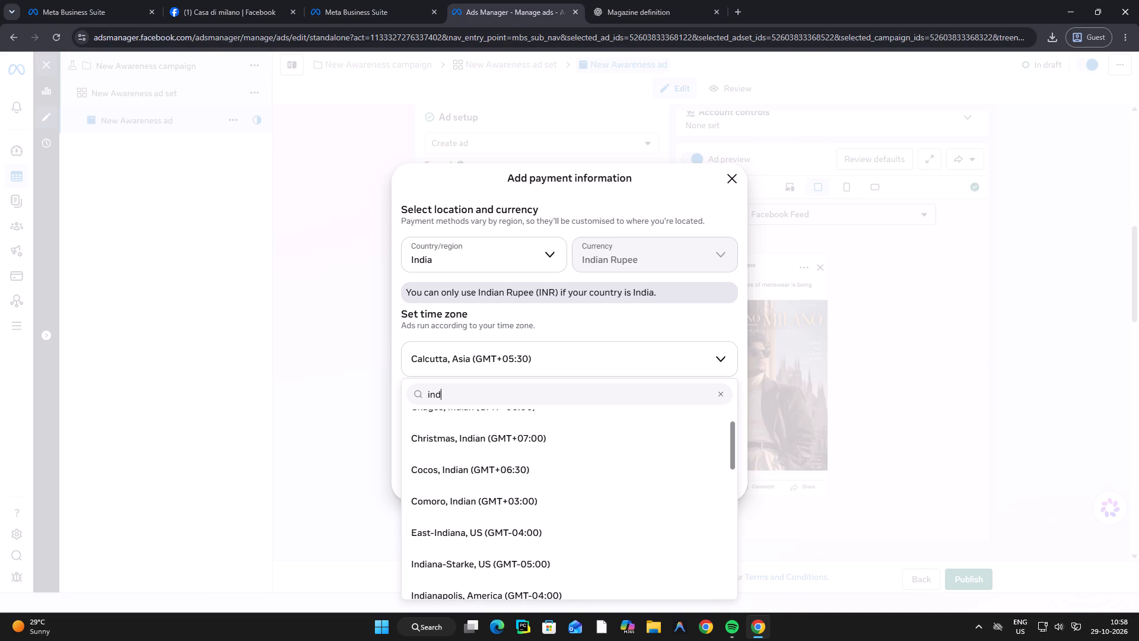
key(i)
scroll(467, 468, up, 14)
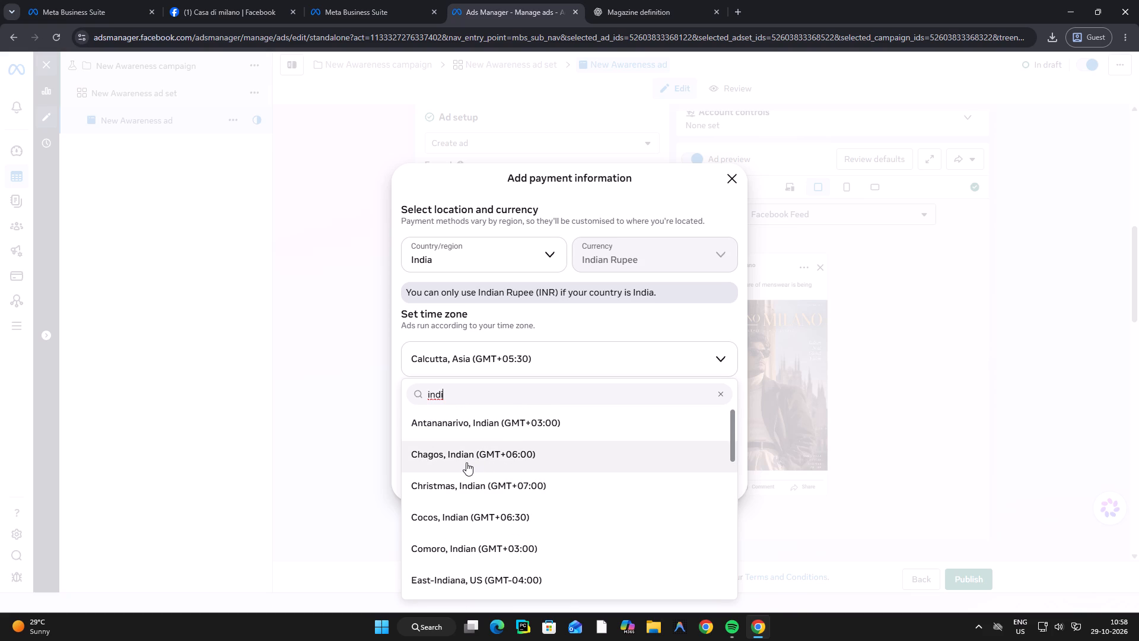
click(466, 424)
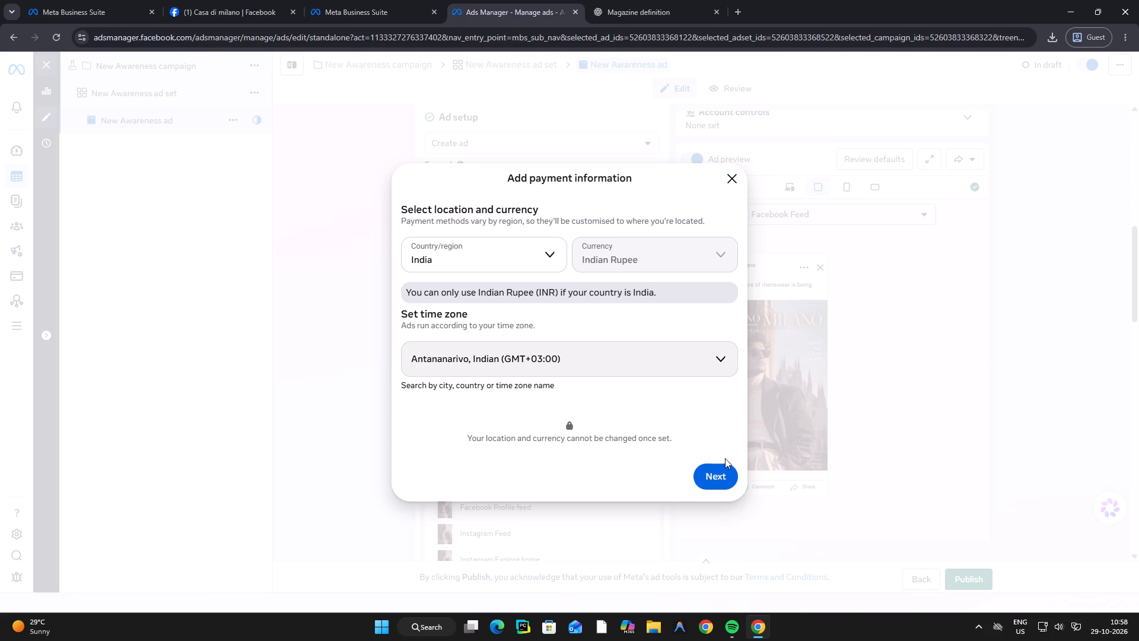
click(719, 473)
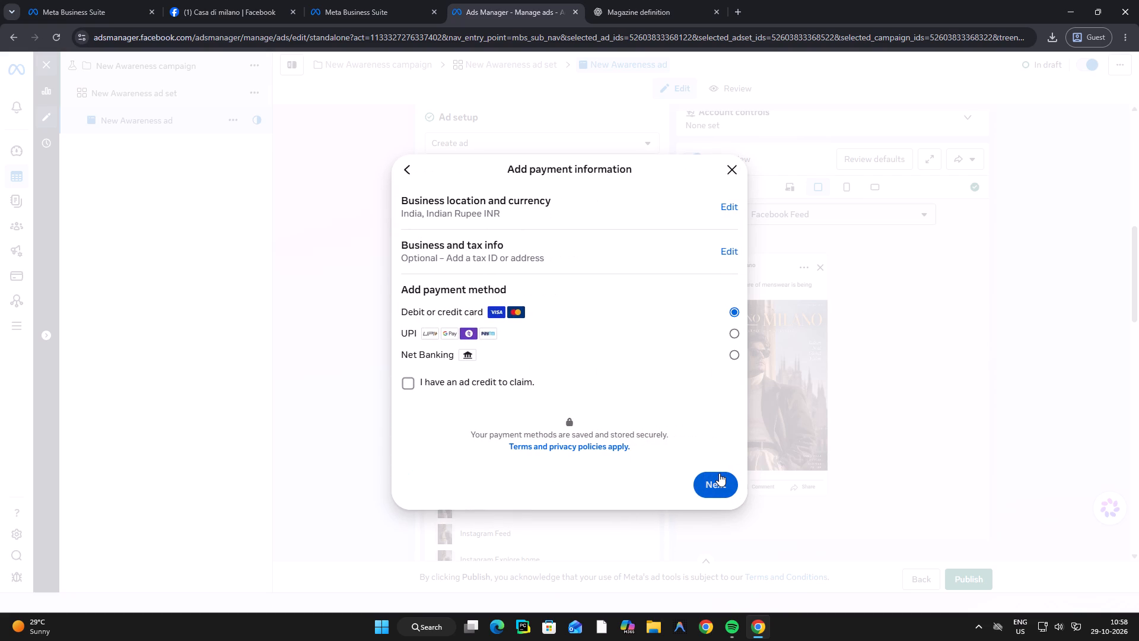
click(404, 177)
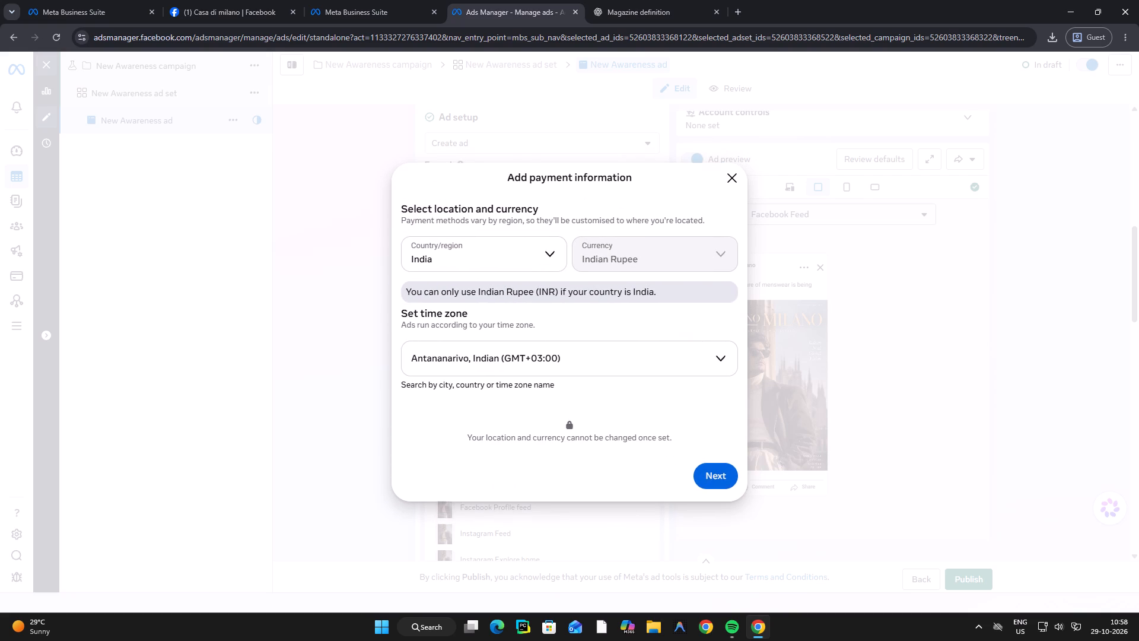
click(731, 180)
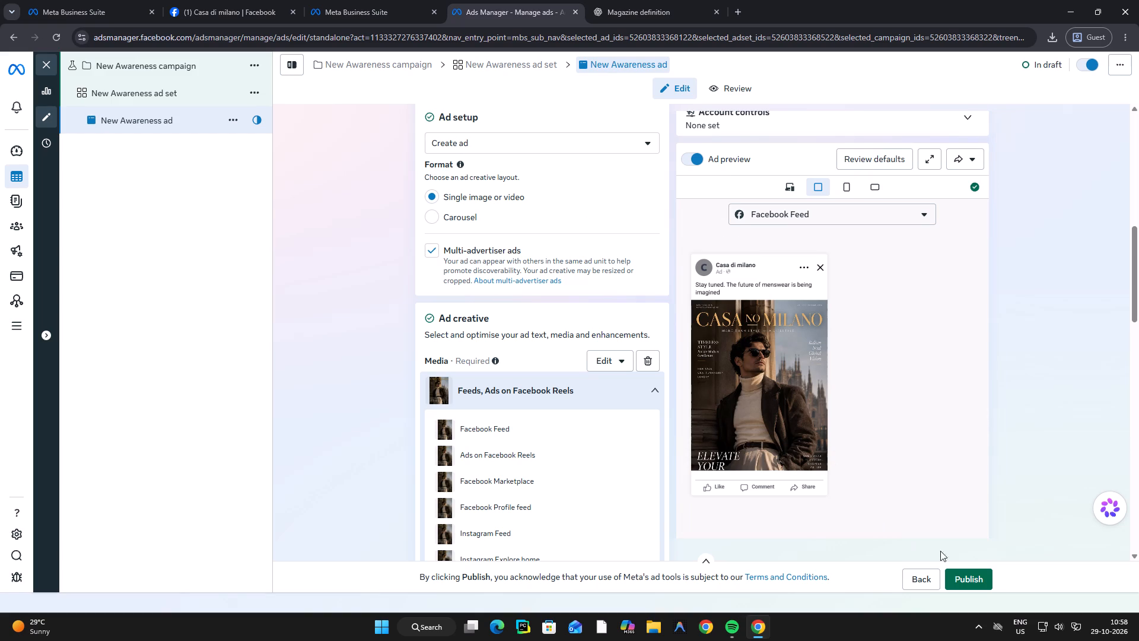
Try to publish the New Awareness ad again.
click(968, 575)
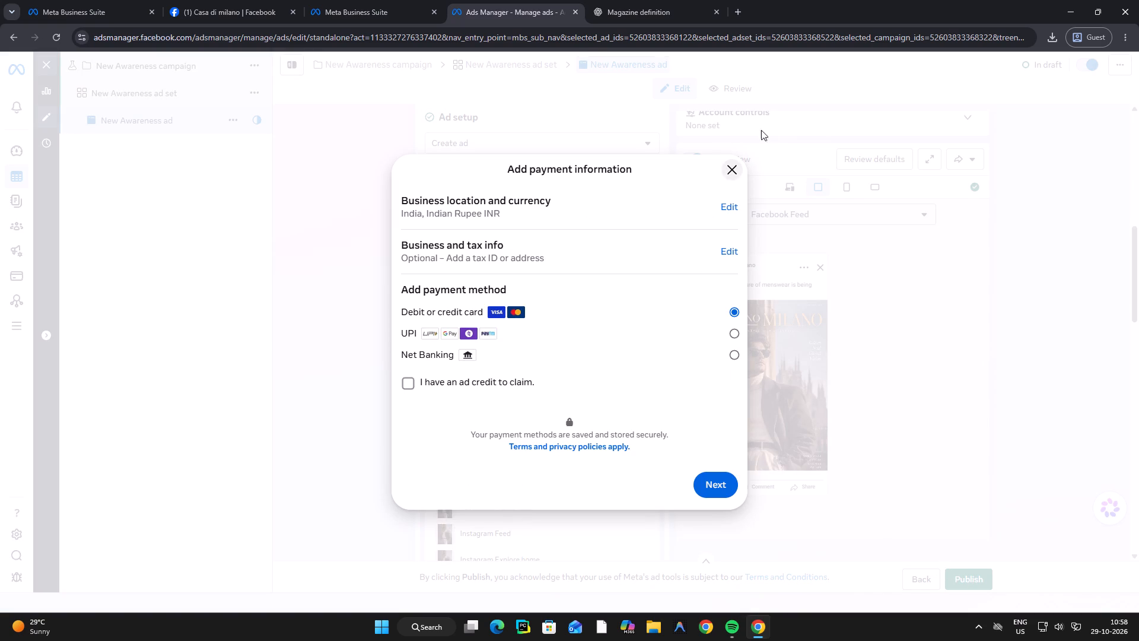
Dismiss the payment setup and examine the ad's settings from the media placements down to Event details, Languages and Tracking.
click(728, 169)
scroll(620, 455, down, 6)
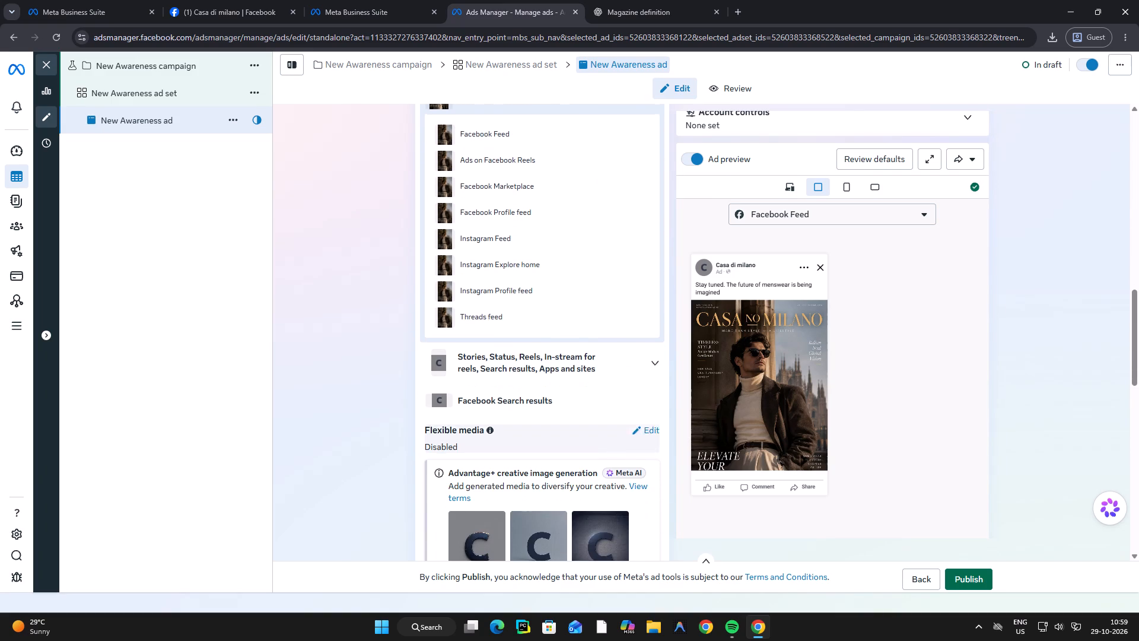
scroll(612, 463, down, 4)
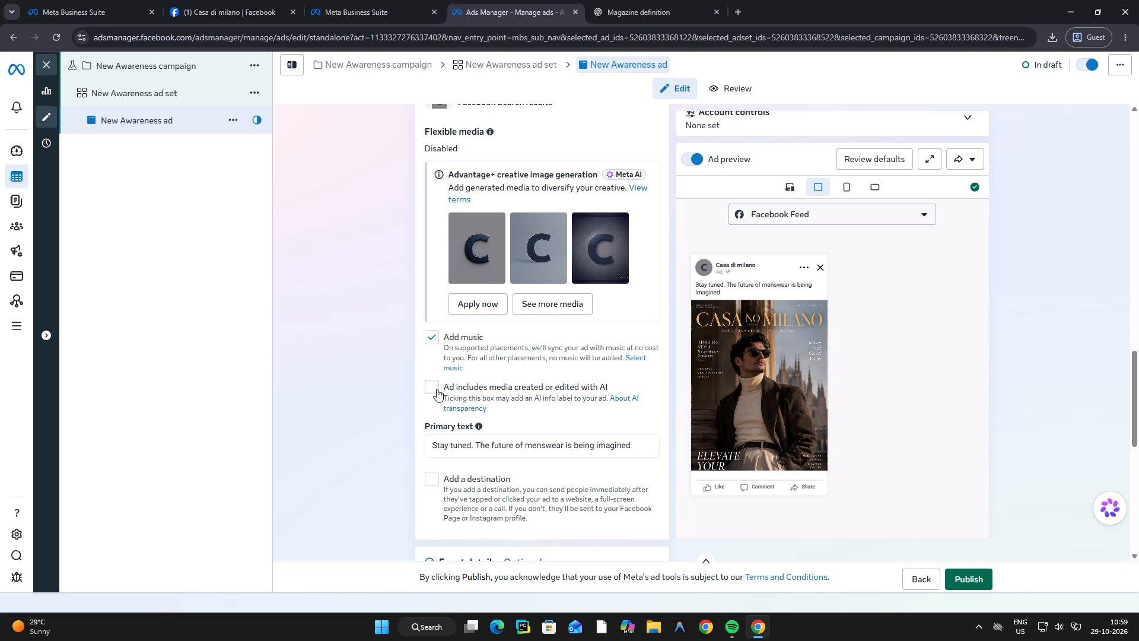
scroll(437, 389, down, 3)
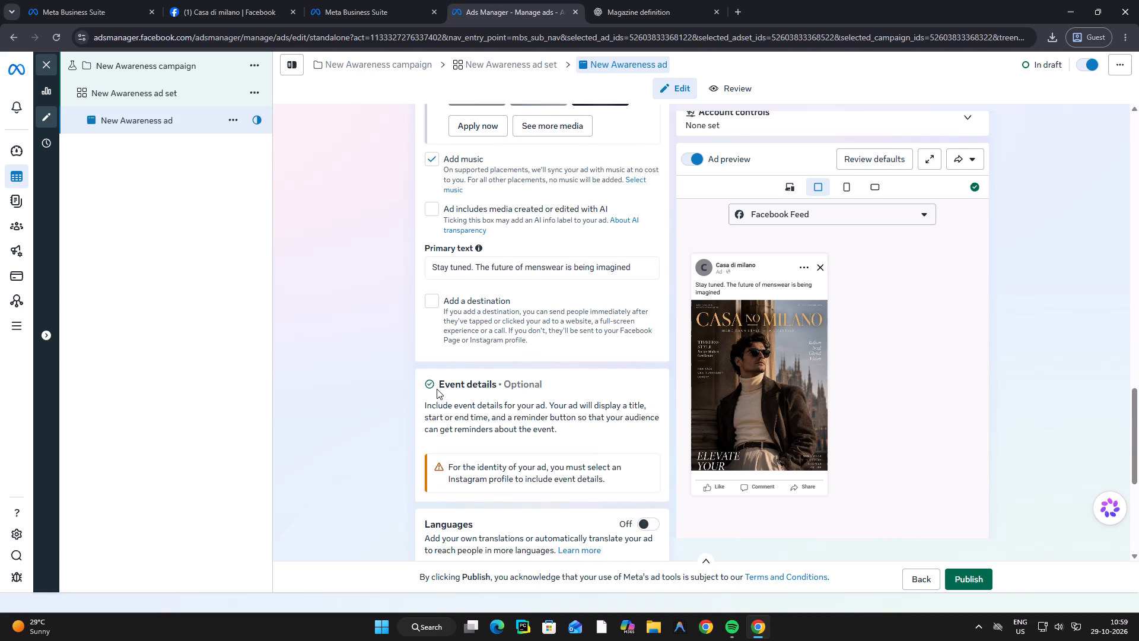
scroll(437, 389, down, 3)
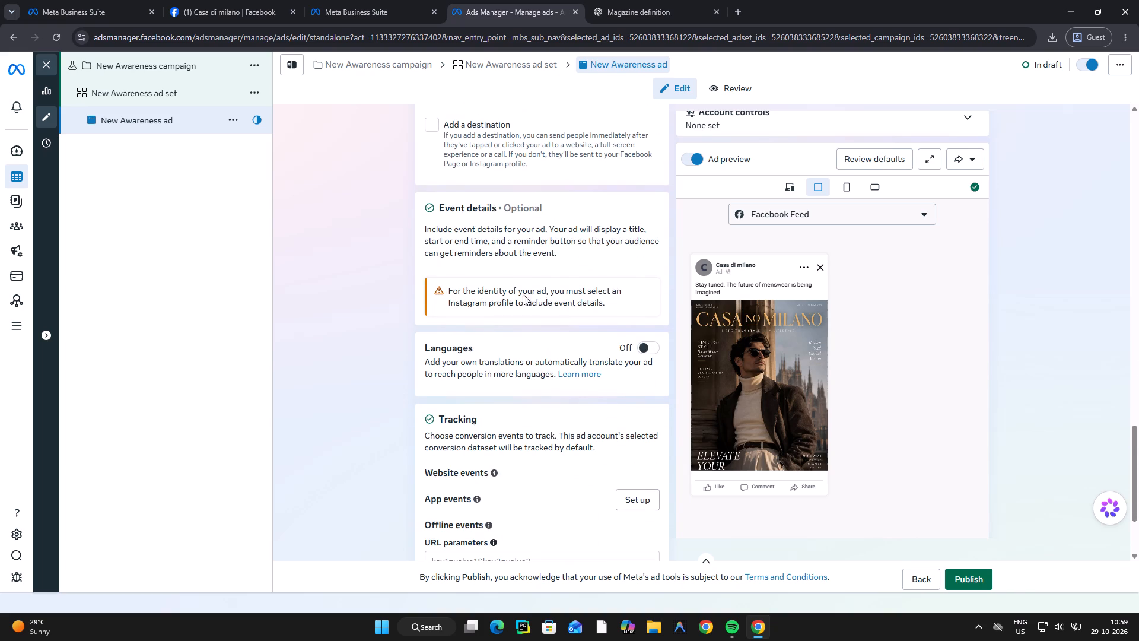
scroll(501, 303, down, 1)
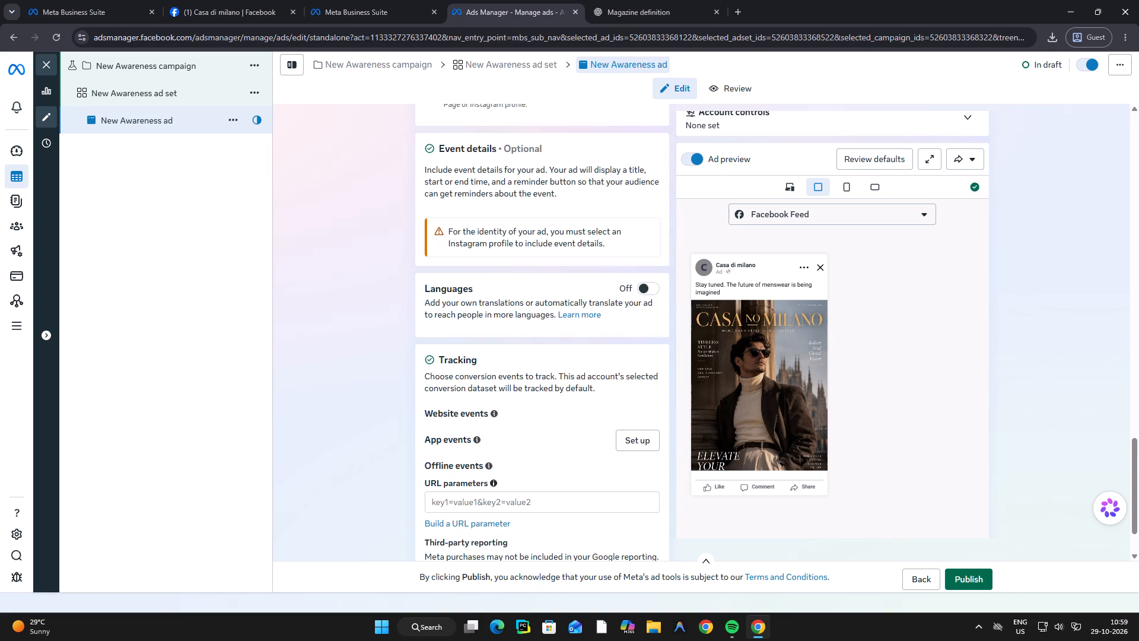
scroll(501, 303, down, 6)
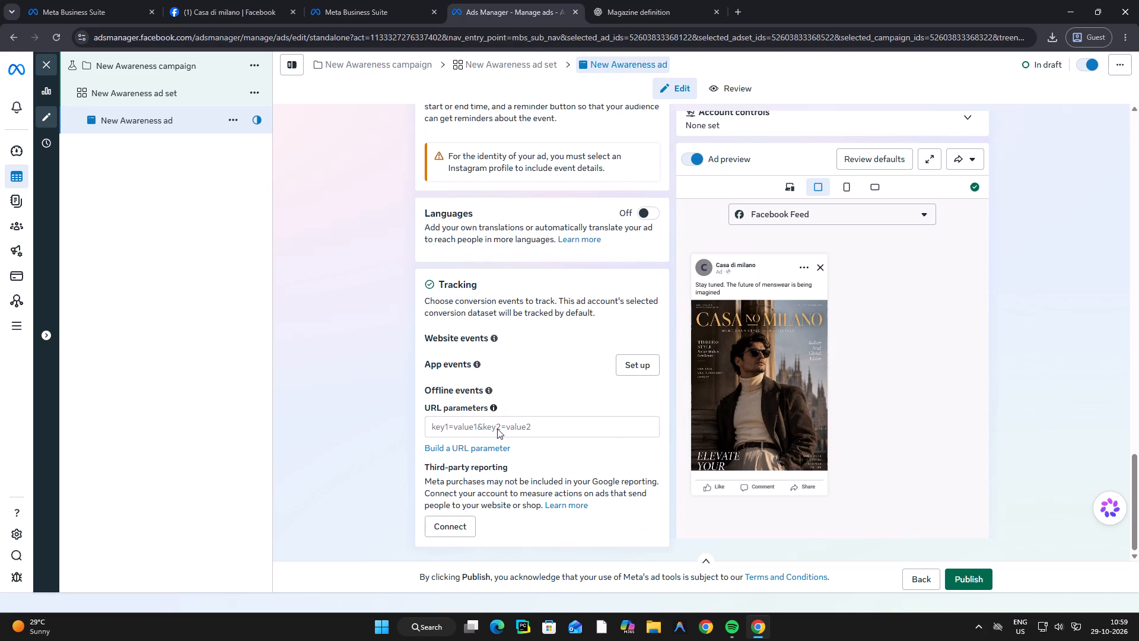
scroll(534, 414, up, 3)
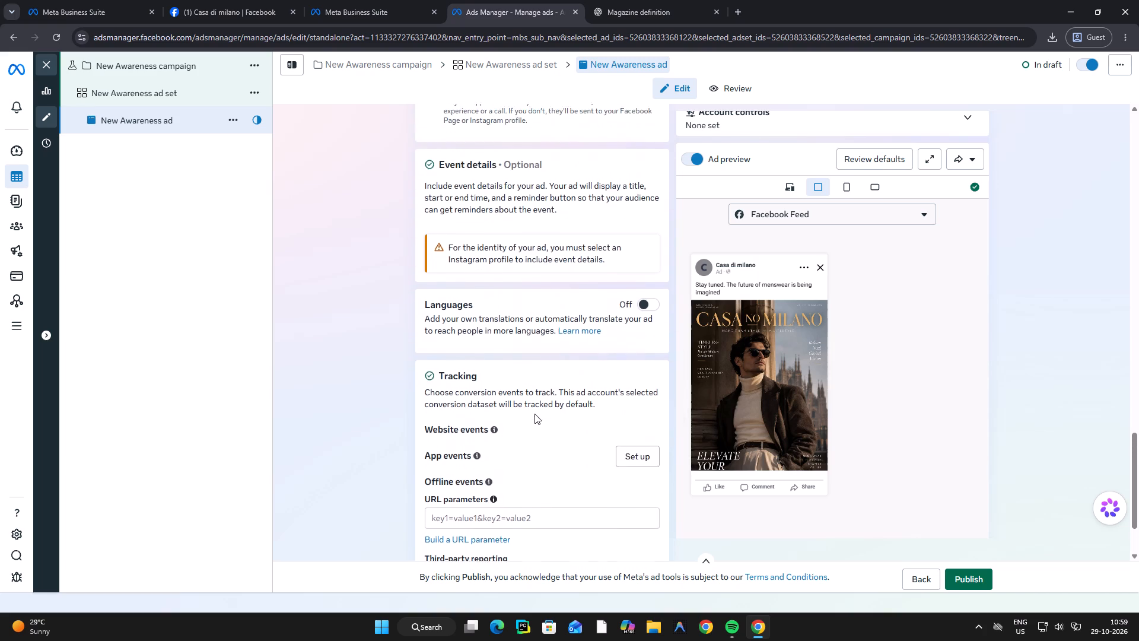
scroll(534, 414, up, 1)
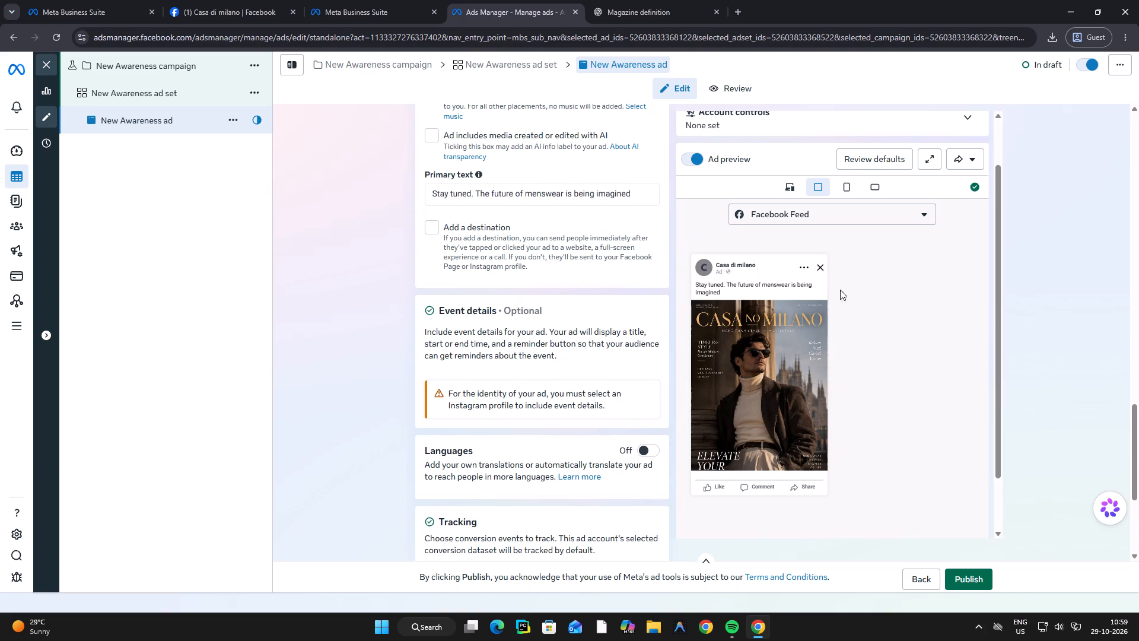
Check the recommendation under the campaign score.
scroll(830, 262, up, 4)
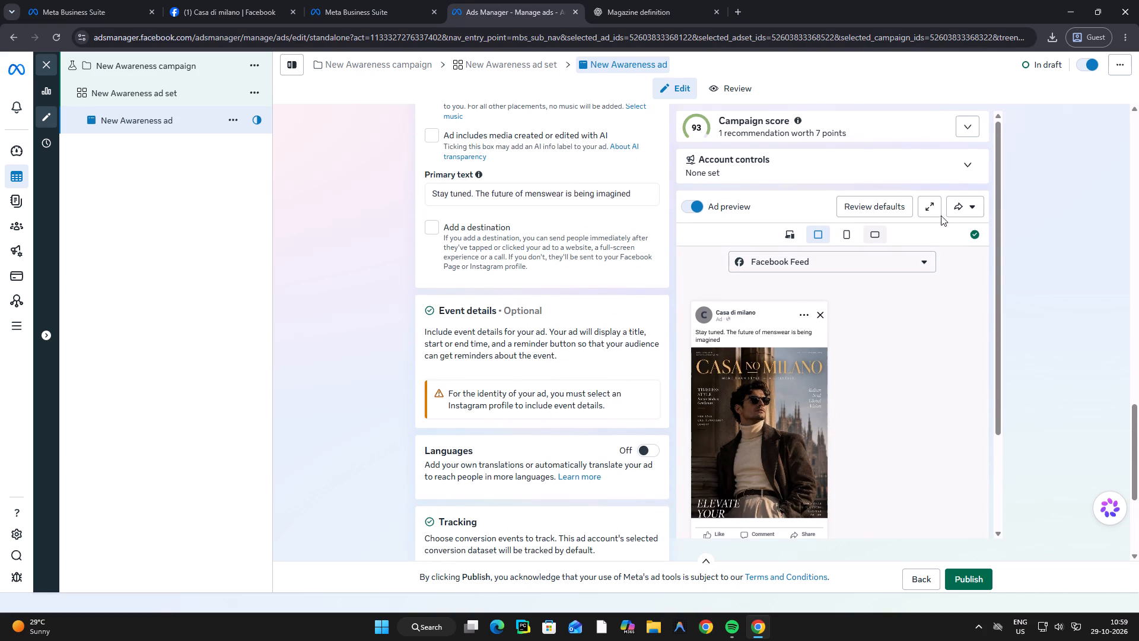
click(963, 129)
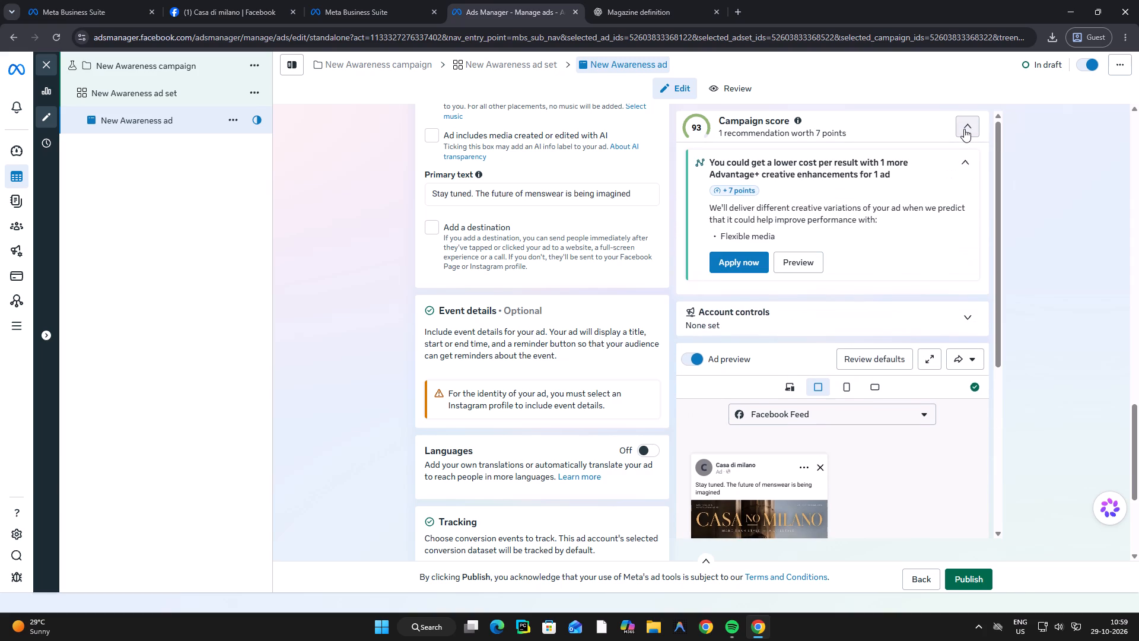
click(964, 129)
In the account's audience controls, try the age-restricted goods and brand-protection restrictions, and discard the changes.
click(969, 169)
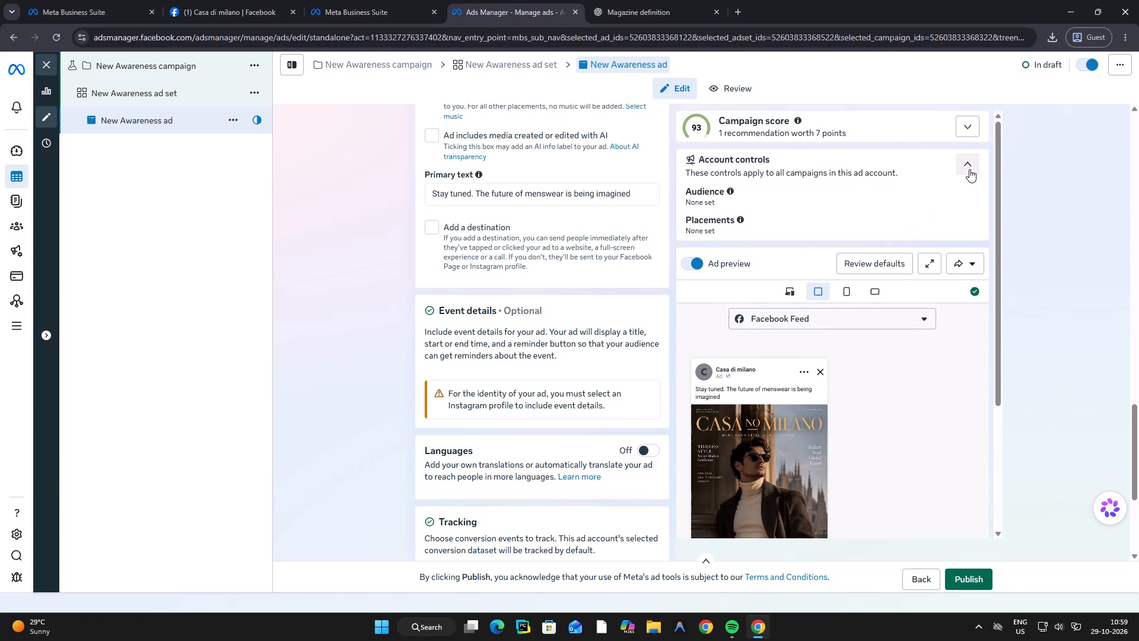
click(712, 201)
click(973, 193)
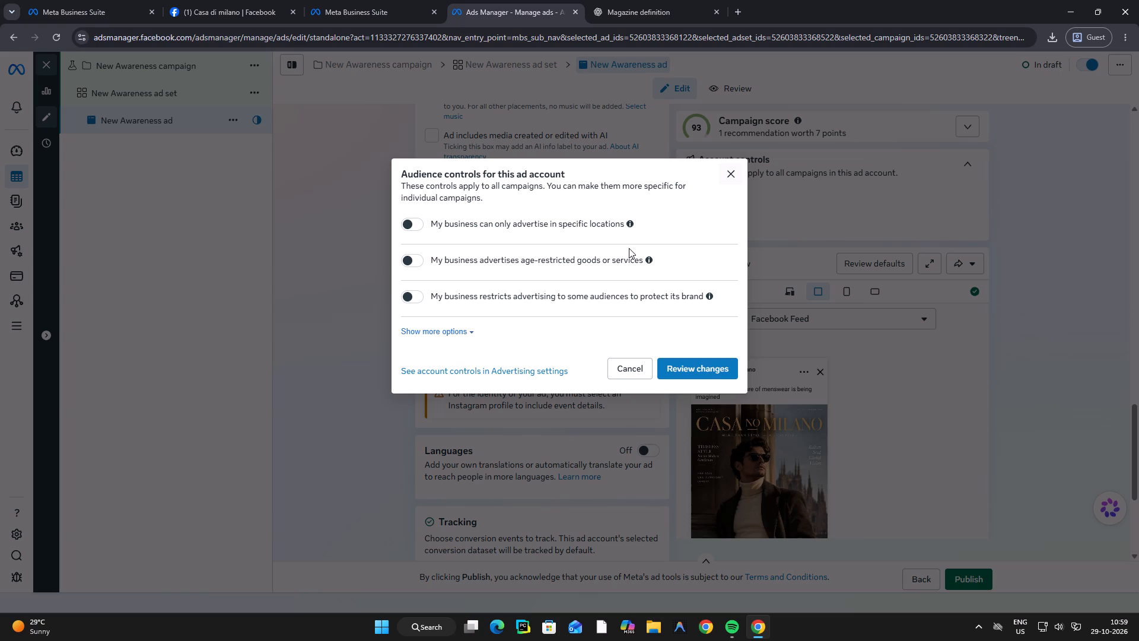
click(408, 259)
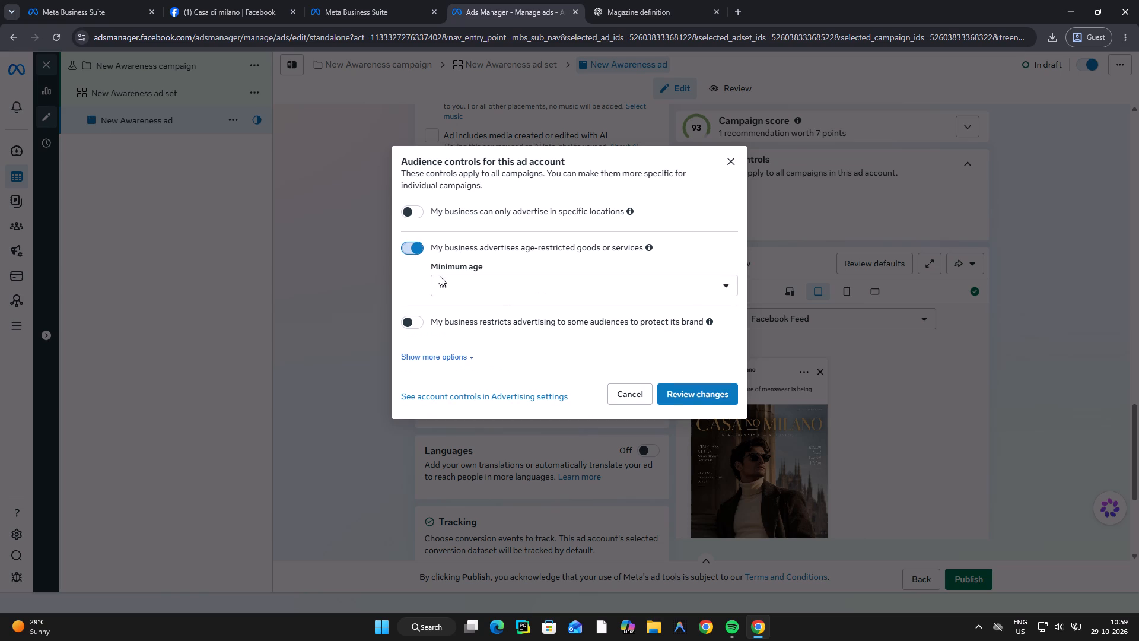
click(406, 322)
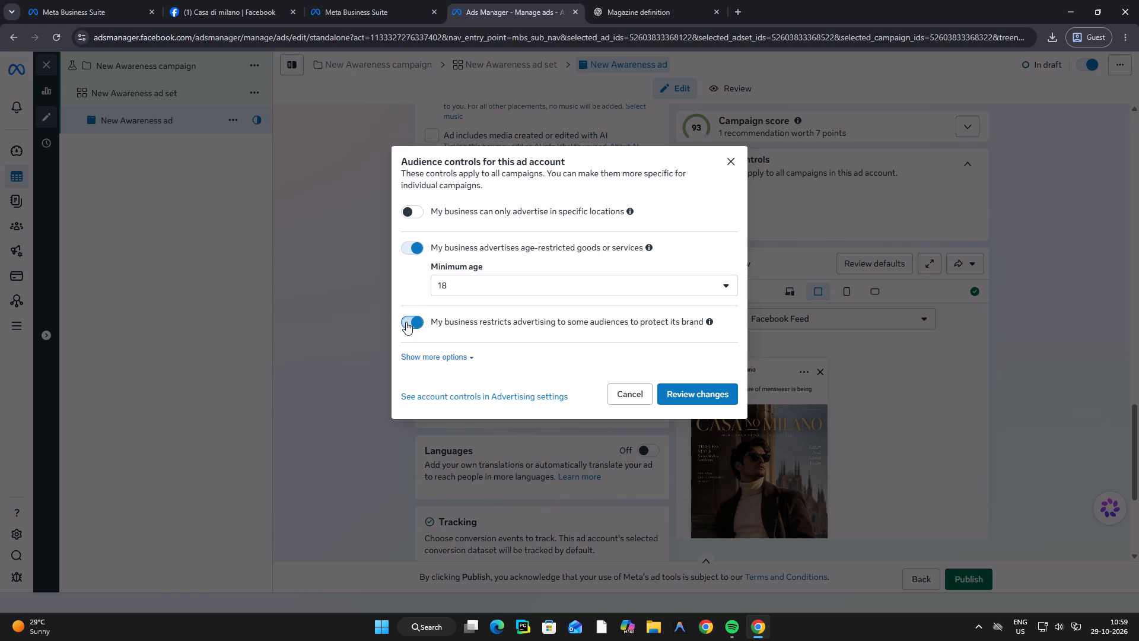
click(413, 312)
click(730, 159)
Examine the ad's settings again, from Tracking back through Ad creative, Ad setup and Identity to the ad name.
scroll(956, 357, down, 2)
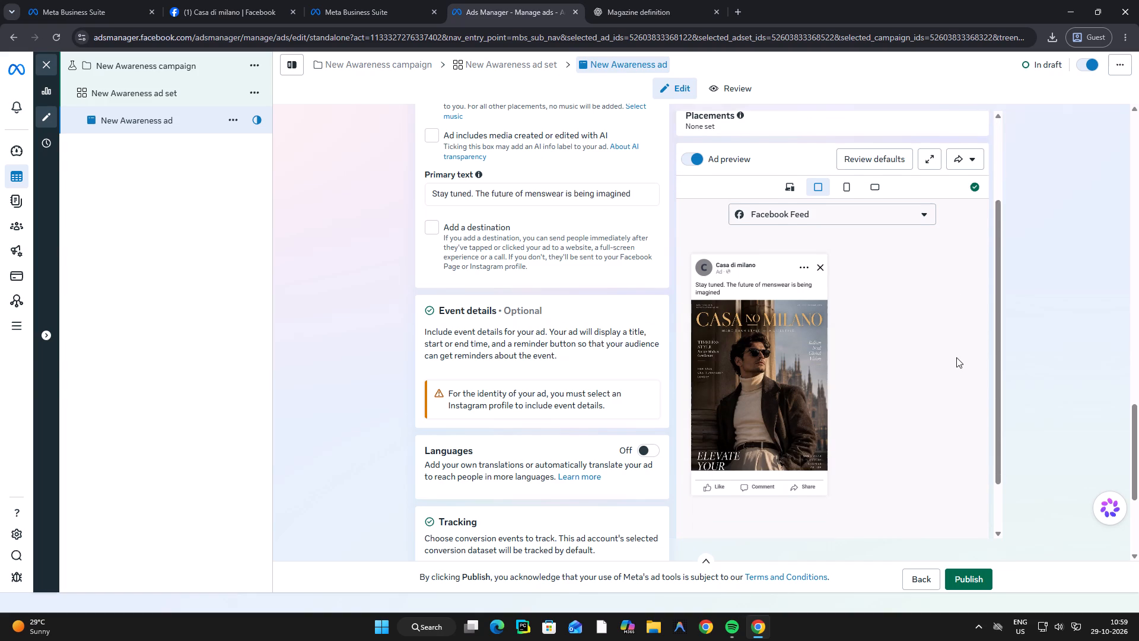
scroll(956, 357, down, 5)
scroll(587, 445, down, 3)
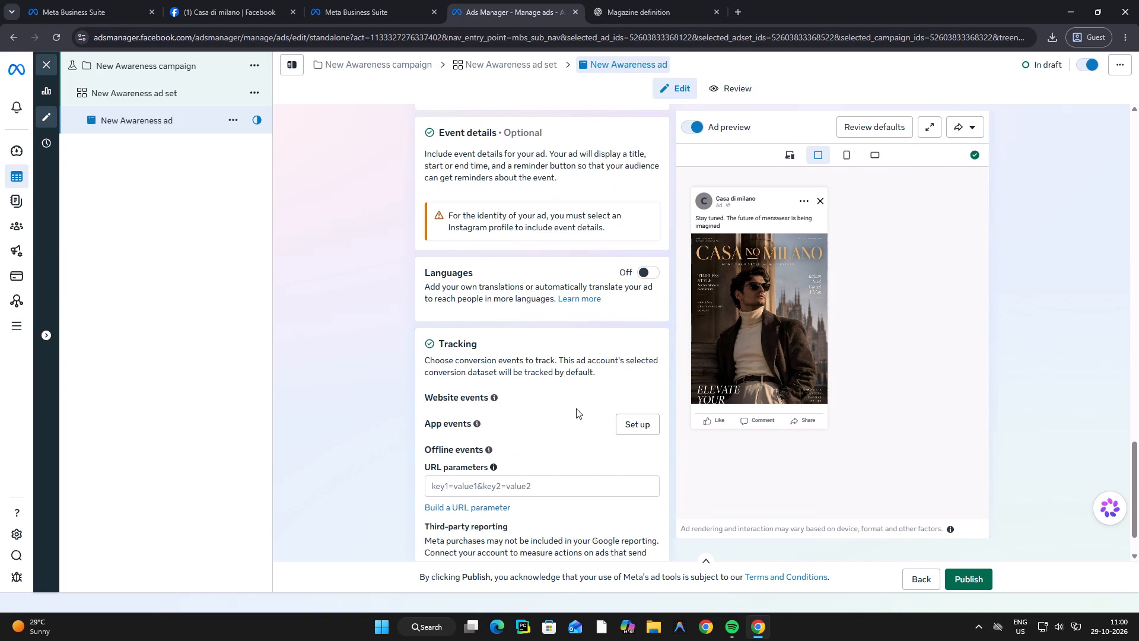
scroll(563, 389, up, 9)
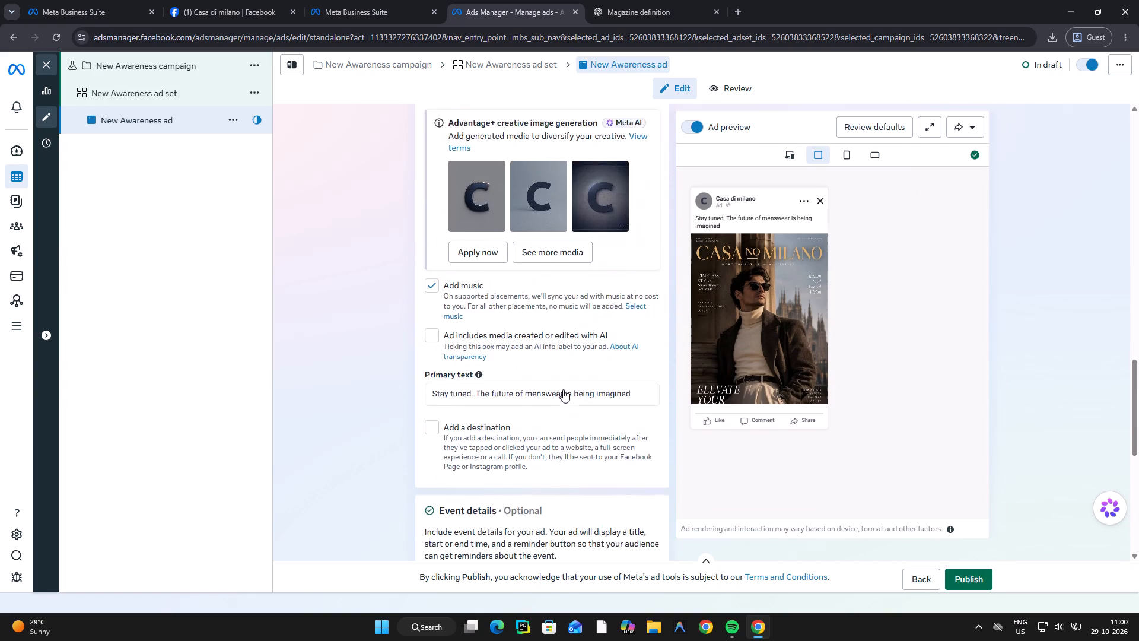
scroll(563, 389, up, 9)
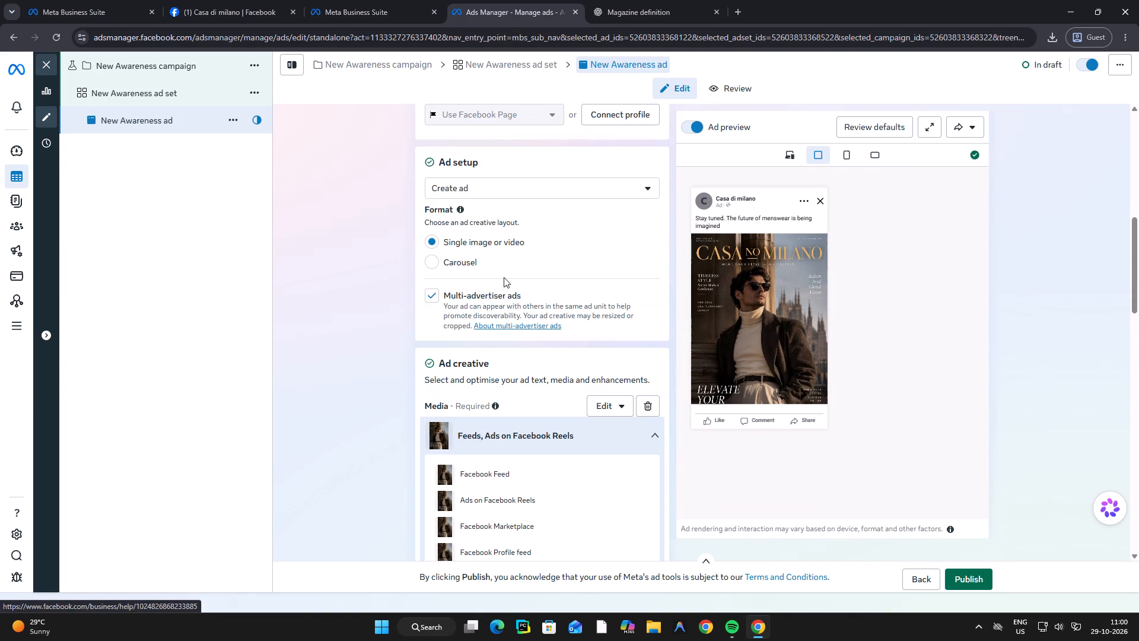
scroll(504, 277, up, 6)
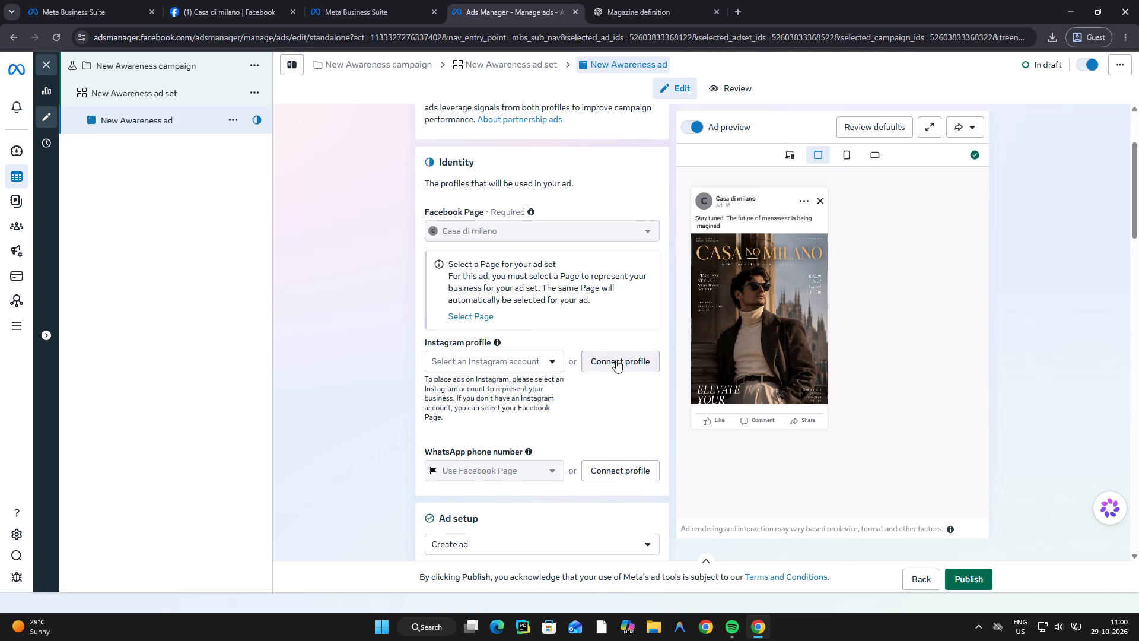
scroll(616, 360, up, 14)
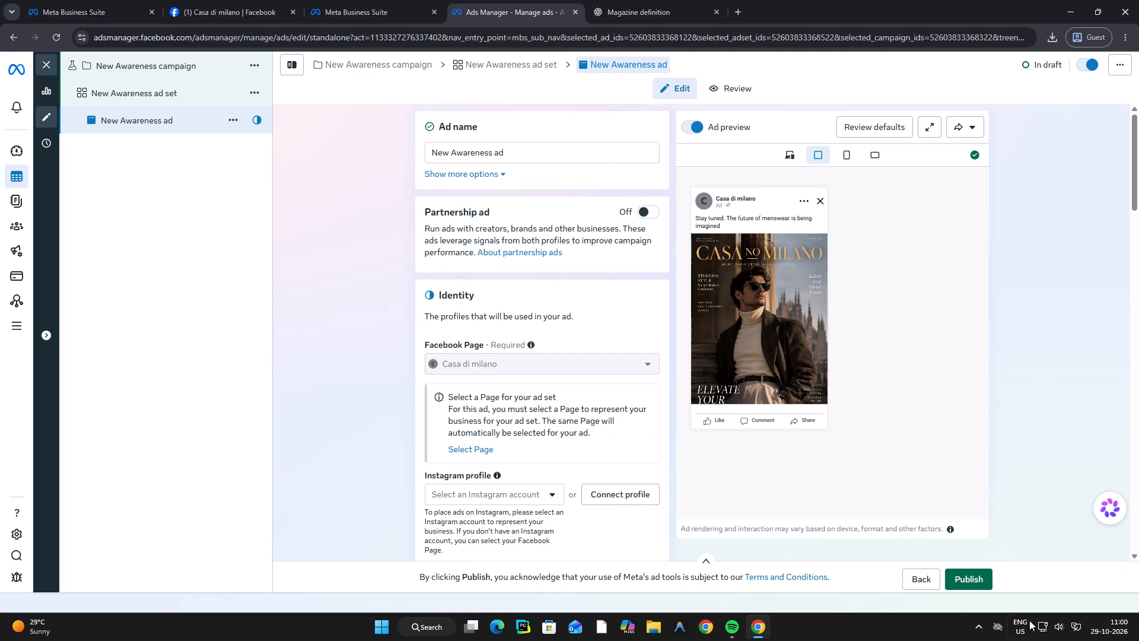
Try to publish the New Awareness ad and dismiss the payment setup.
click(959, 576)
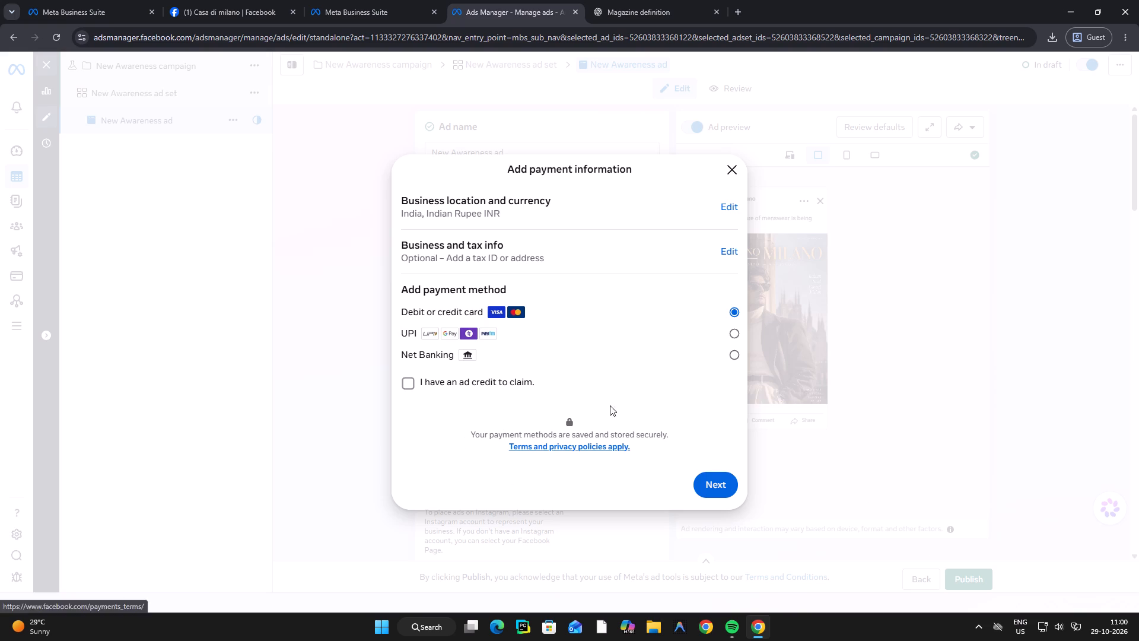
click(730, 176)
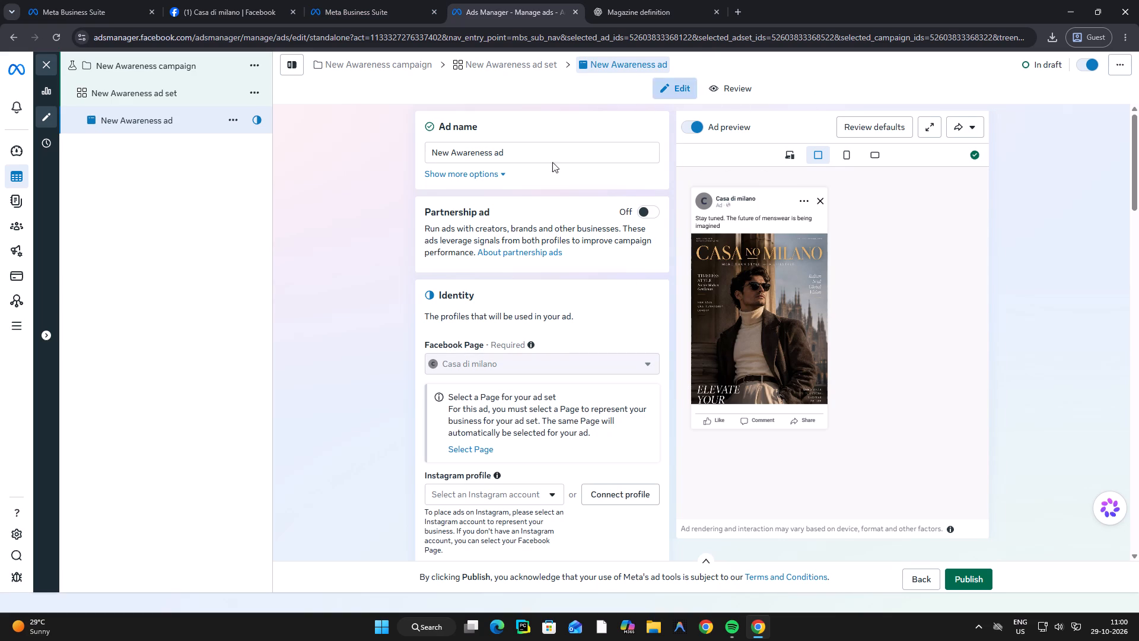
In the ad's Identity section, set the Instagram profile to Use Facebook Page.
scroll(513, 373, down, 1)
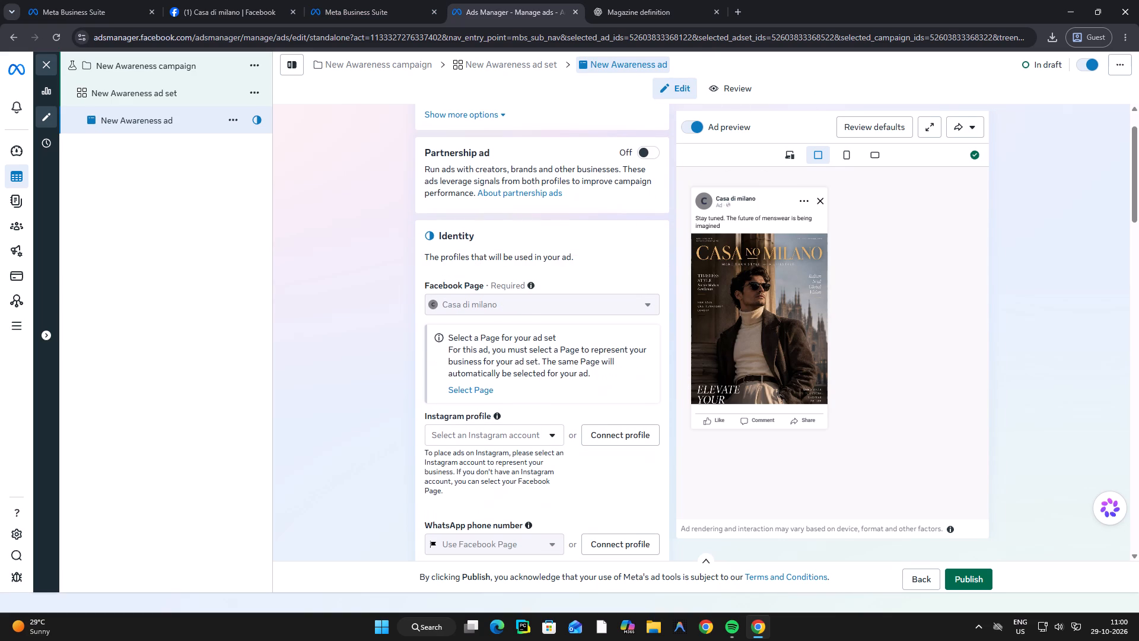
click(534, 436)
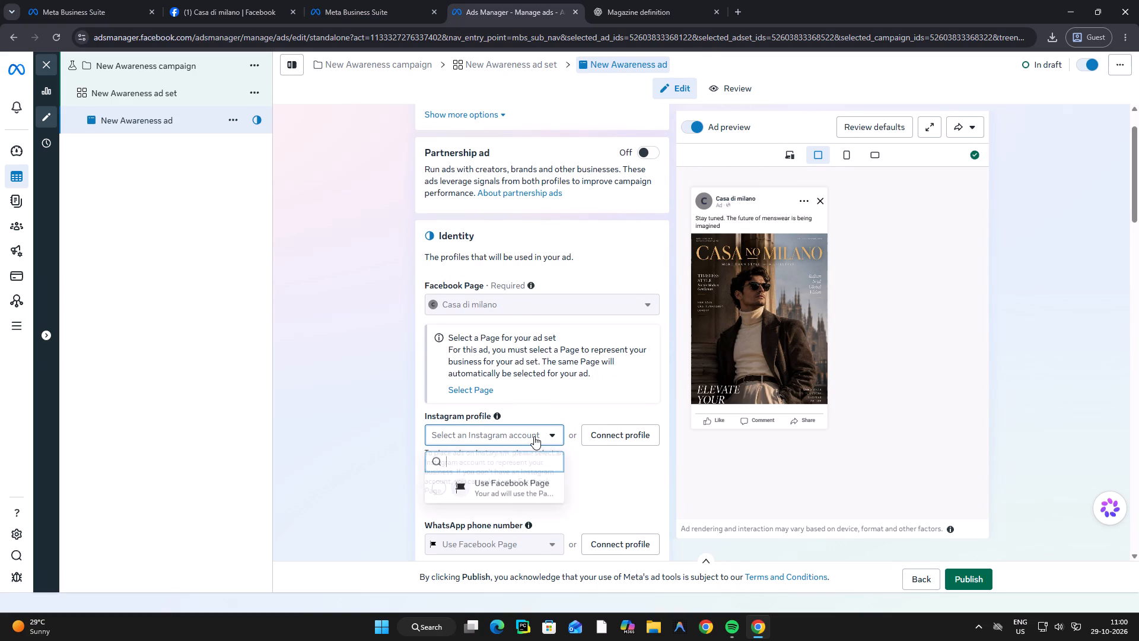
click(489, 492)
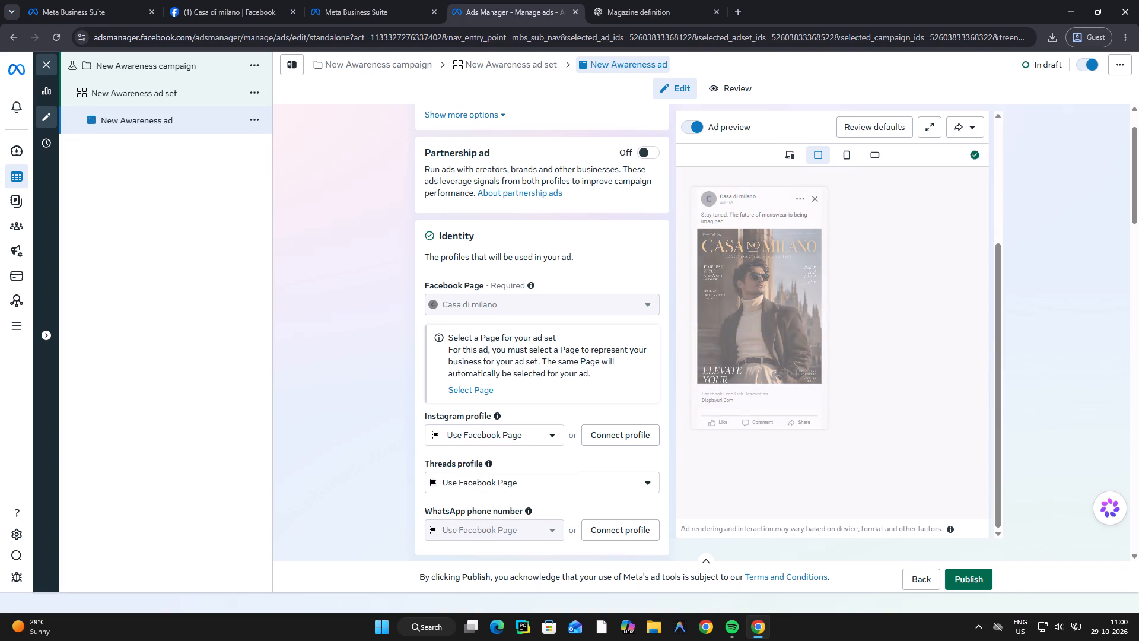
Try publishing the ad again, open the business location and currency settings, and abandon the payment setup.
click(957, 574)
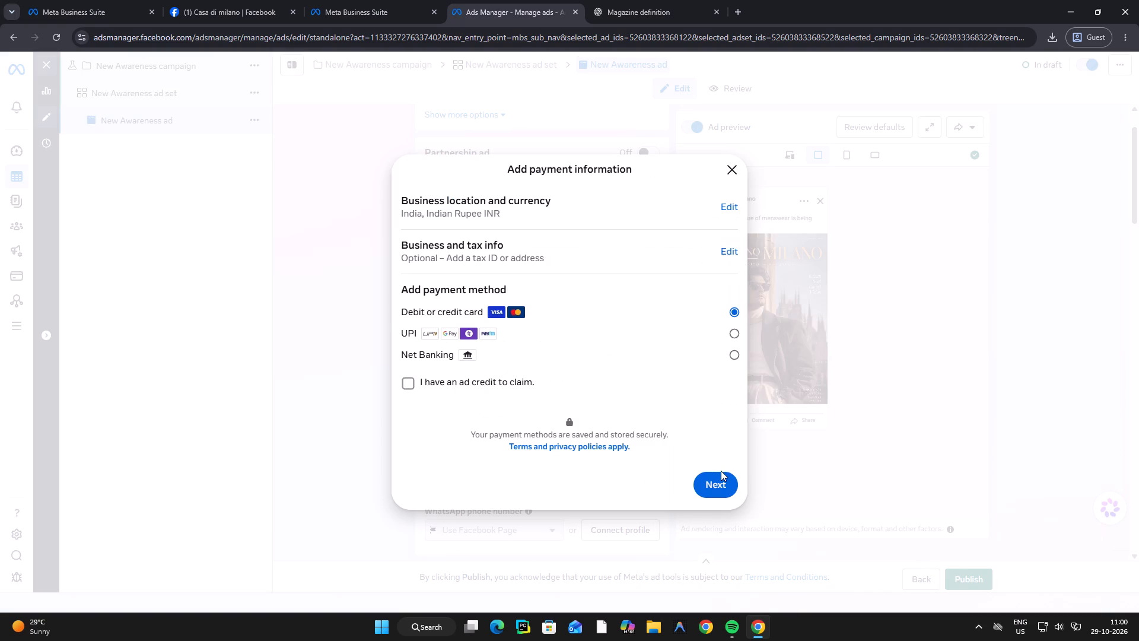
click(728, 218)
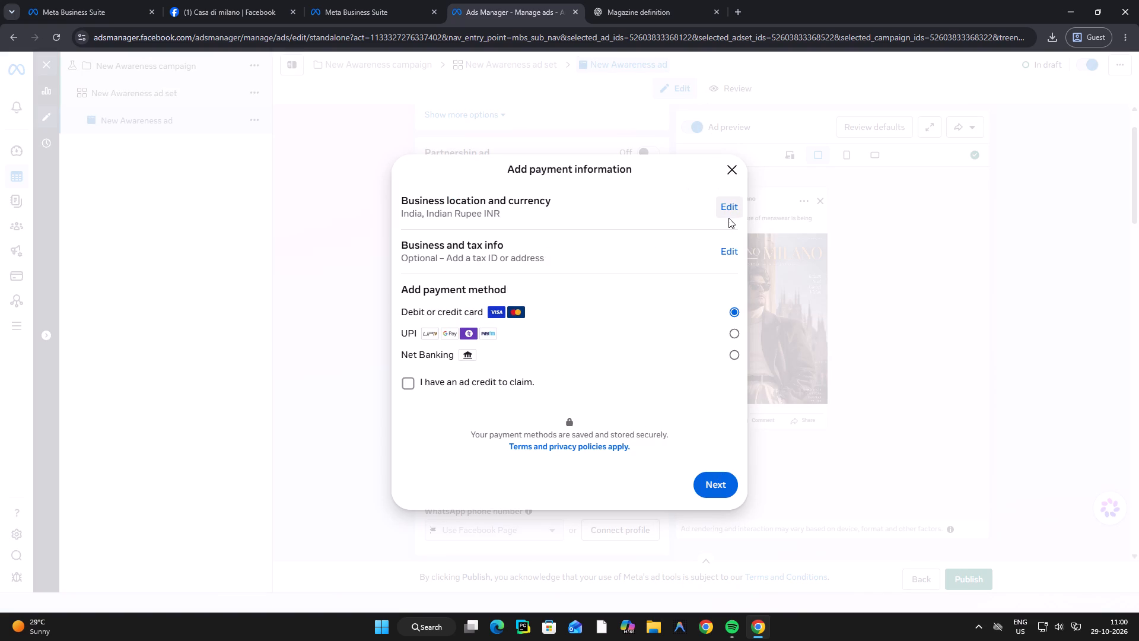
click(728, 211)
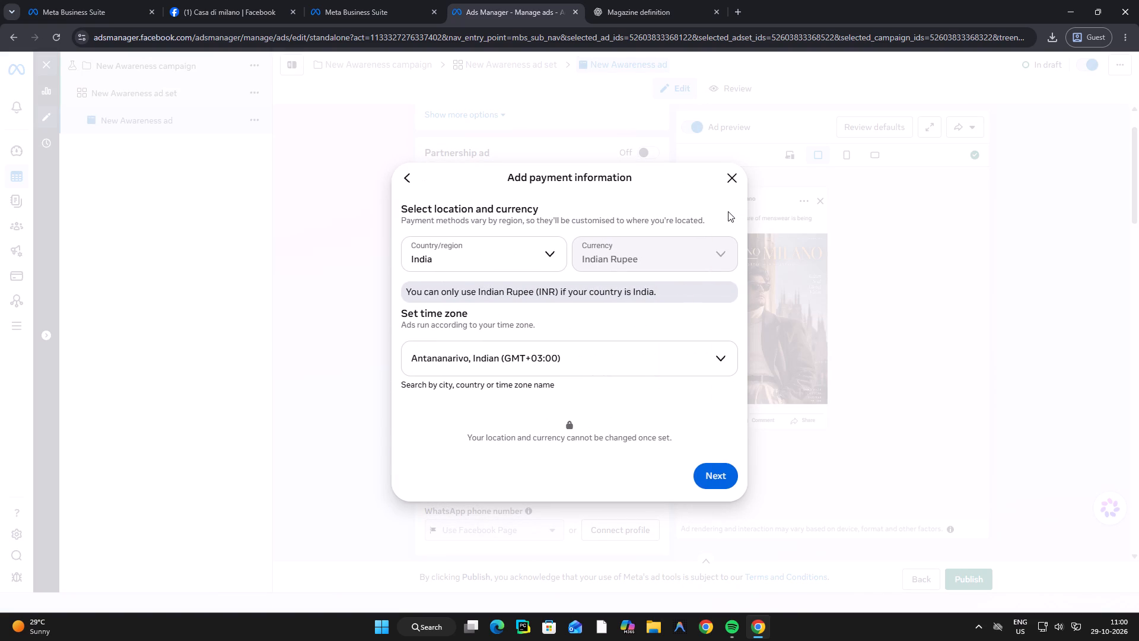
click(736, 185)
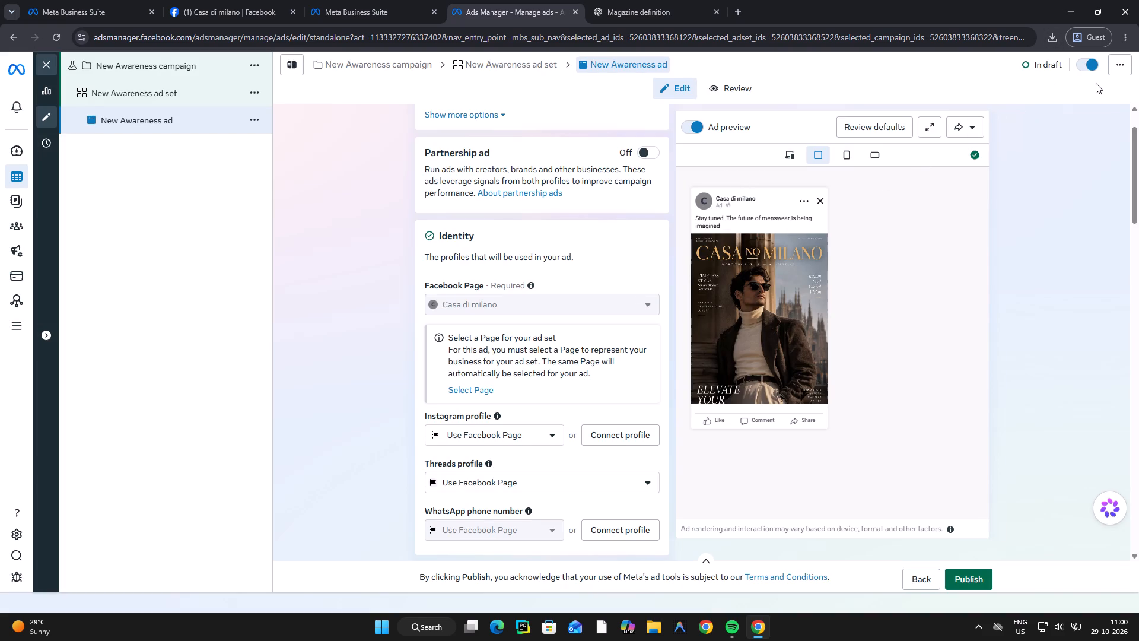
Review the New Awareness ad's summary and Facebook Feed preview, switching the ad preview off and on again.
click(723, 84)
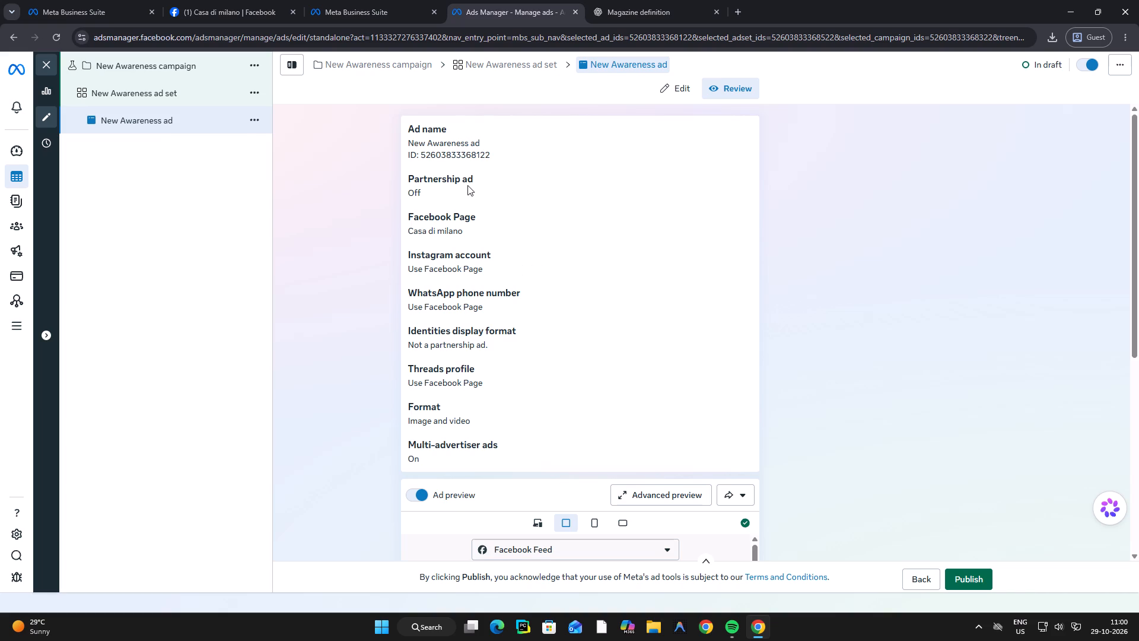
scroll(555, 426, down, 3)
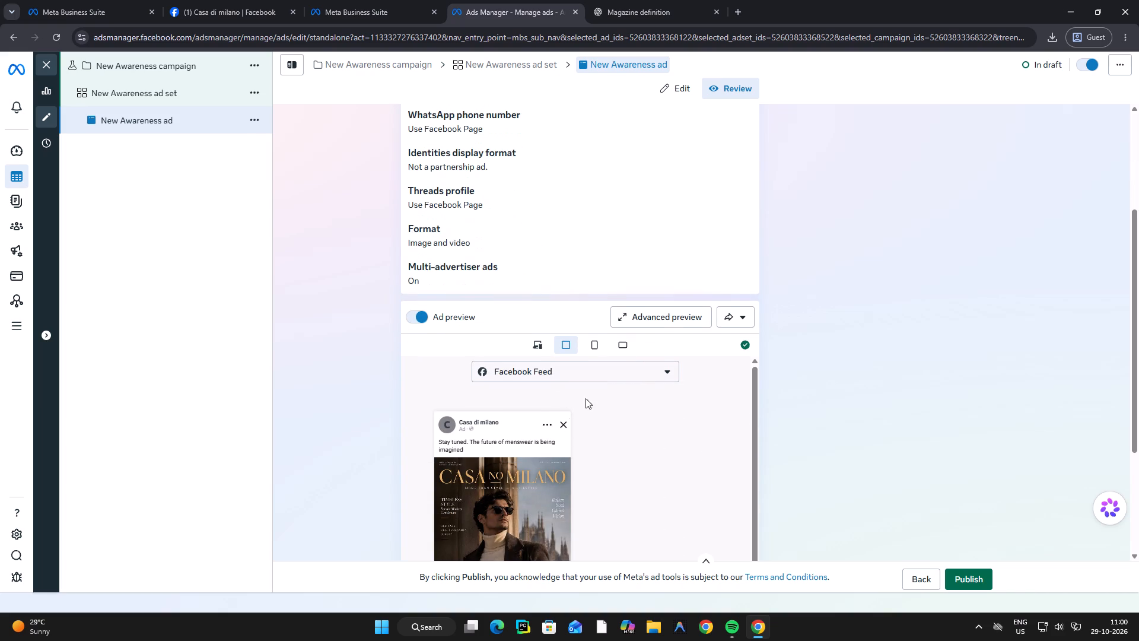
scroll(640, 385, down, 2)
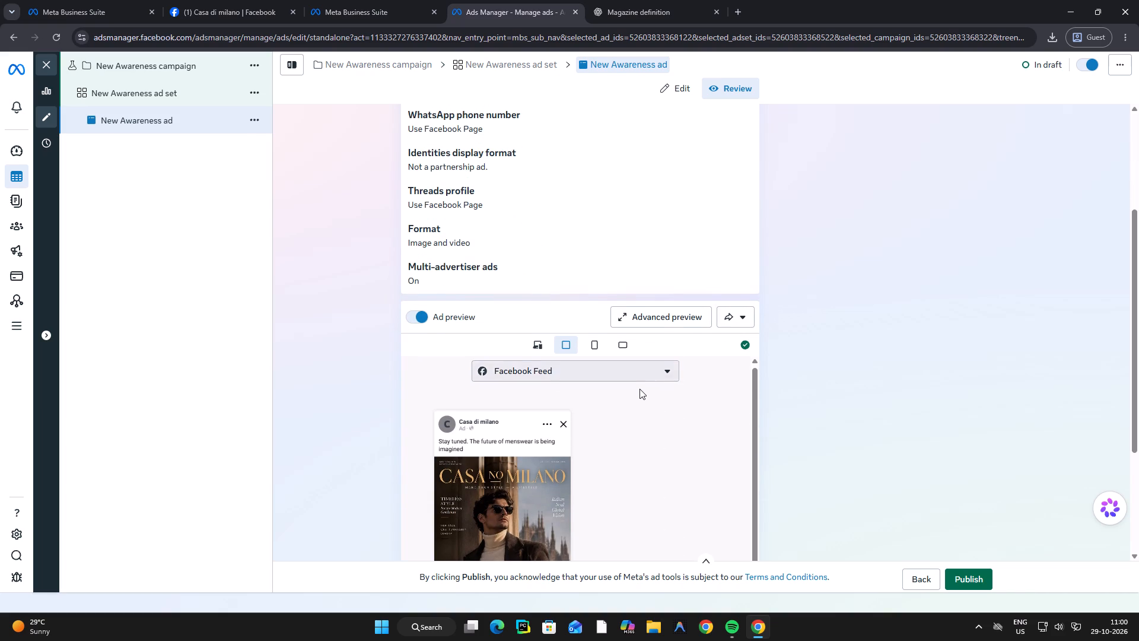
scroll(640, 389, down, 8)
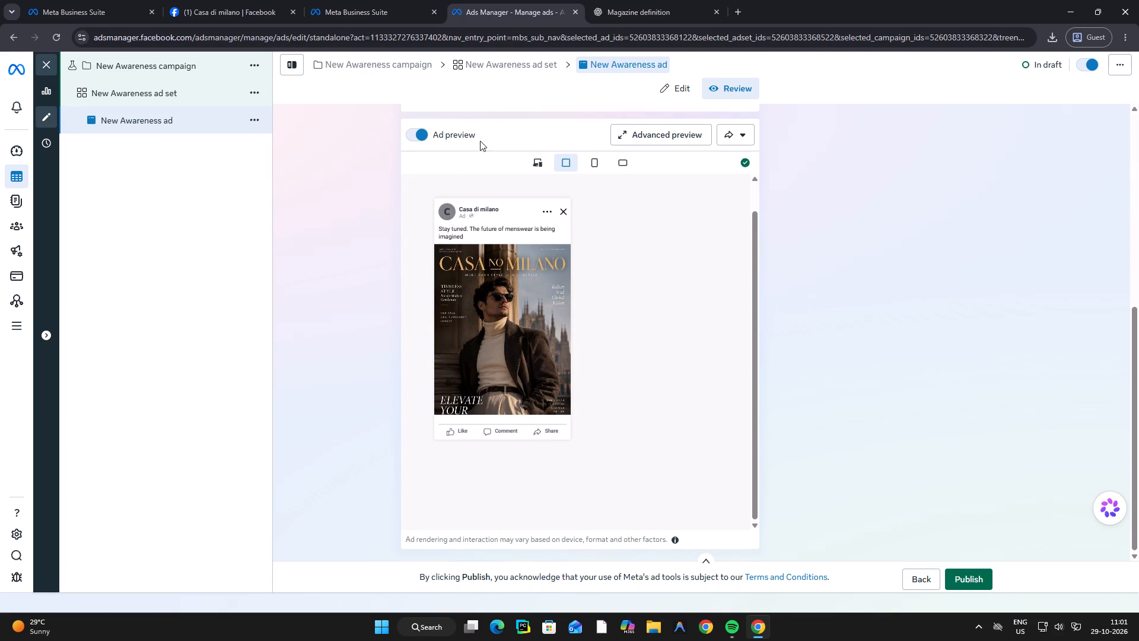
click(410, 135)
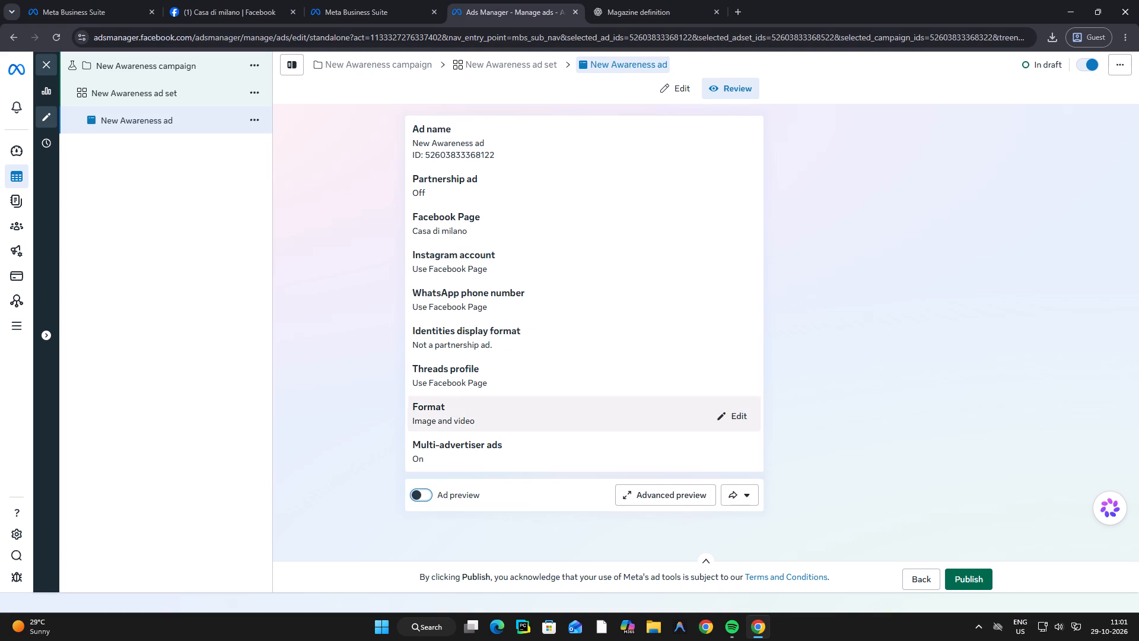
click(419, 491)
scroll(569, 453, down, 7)
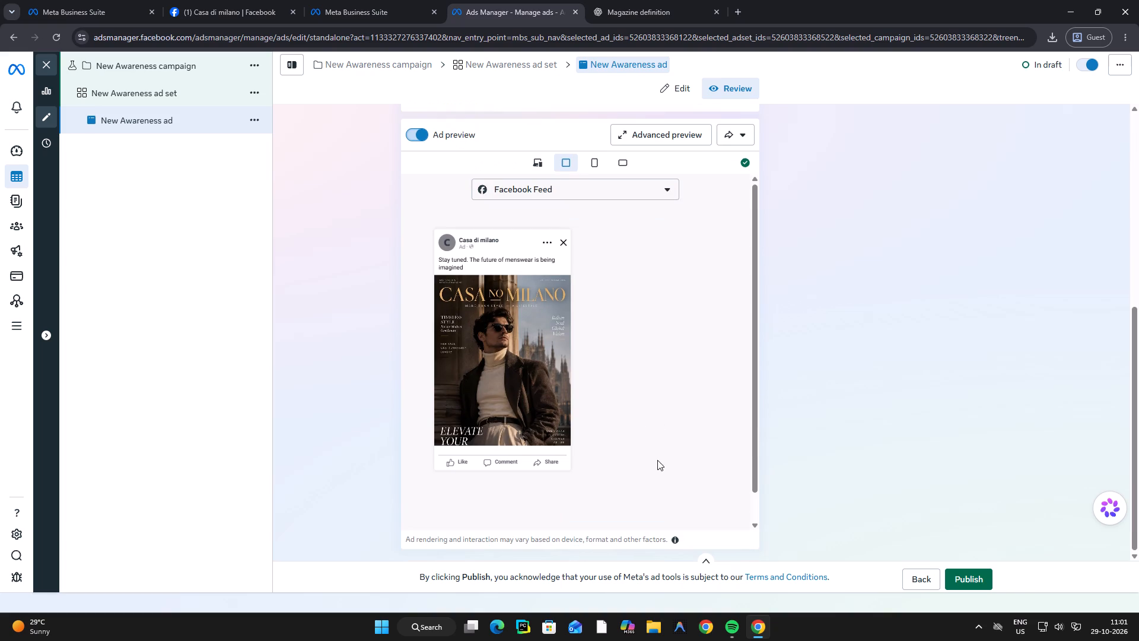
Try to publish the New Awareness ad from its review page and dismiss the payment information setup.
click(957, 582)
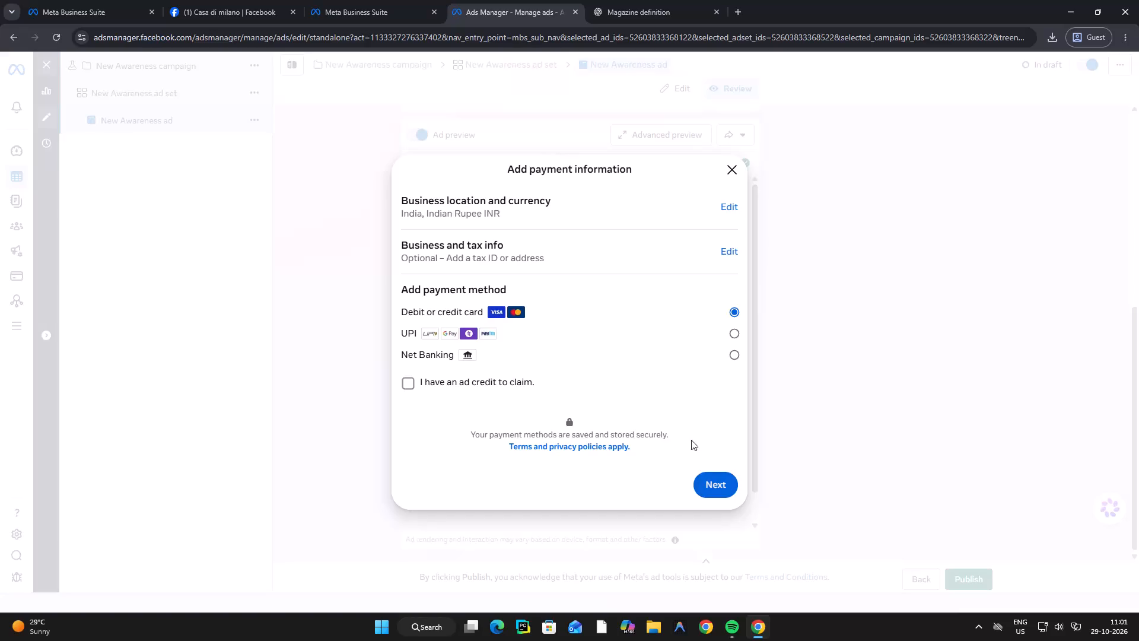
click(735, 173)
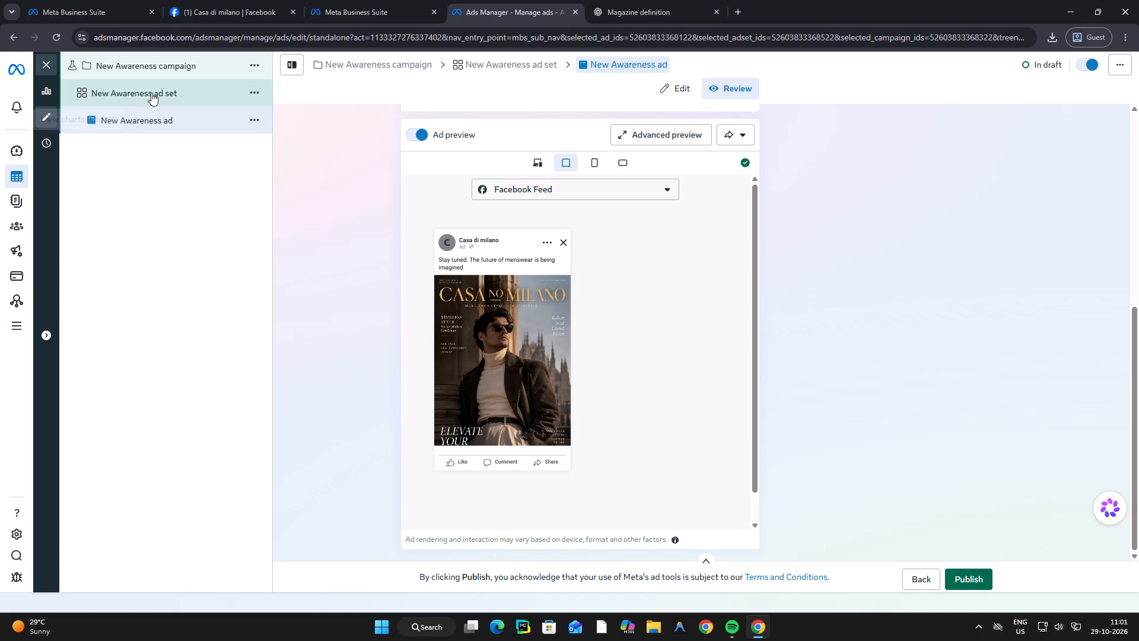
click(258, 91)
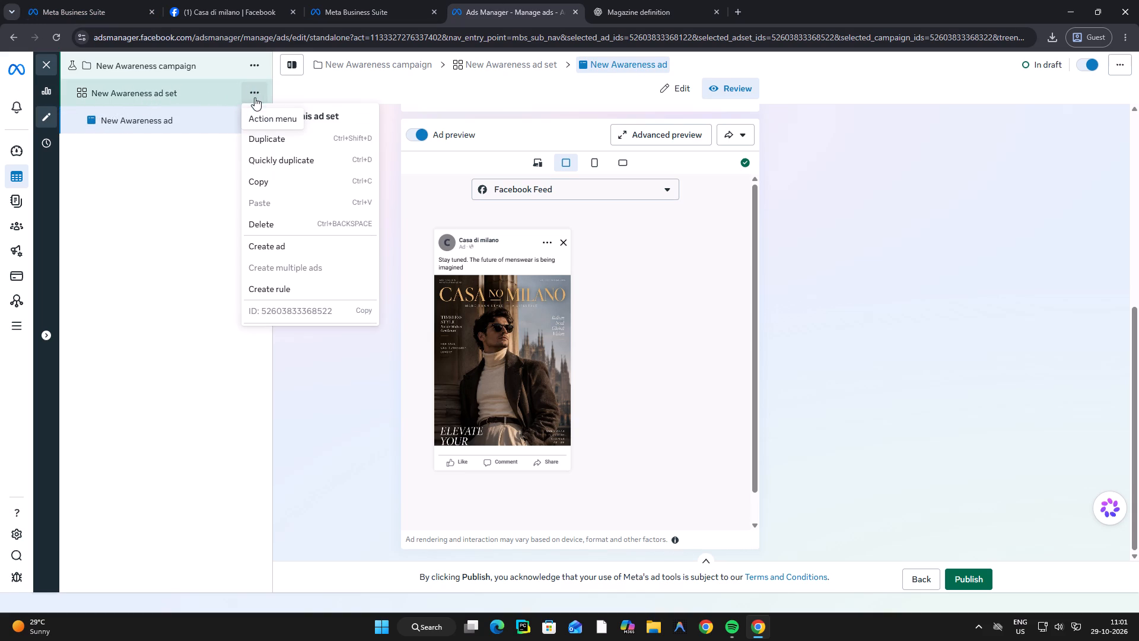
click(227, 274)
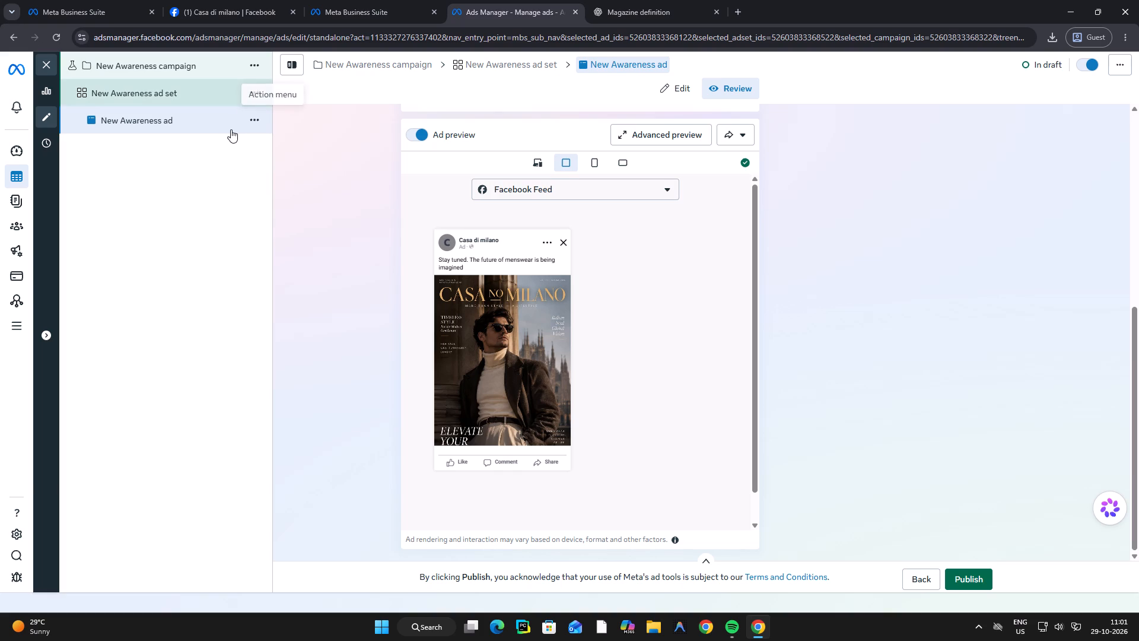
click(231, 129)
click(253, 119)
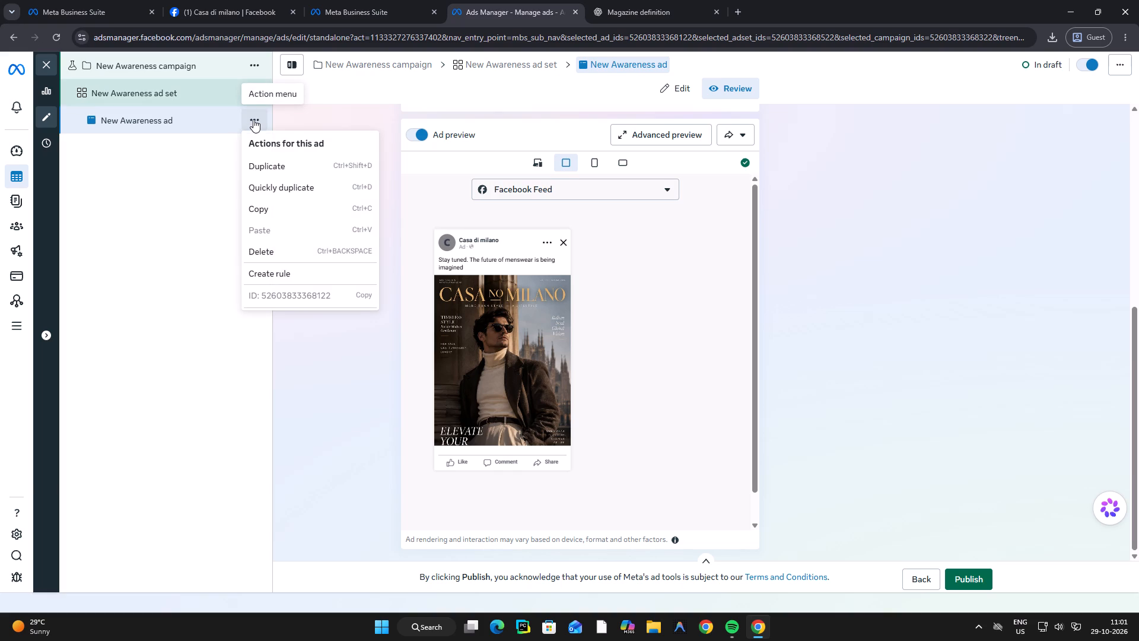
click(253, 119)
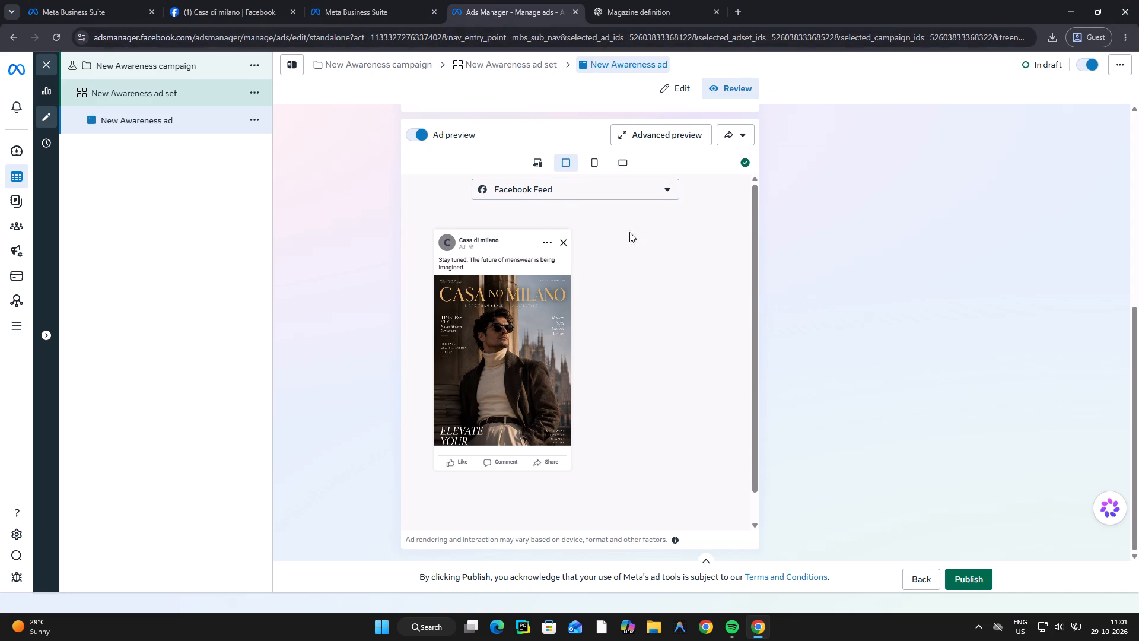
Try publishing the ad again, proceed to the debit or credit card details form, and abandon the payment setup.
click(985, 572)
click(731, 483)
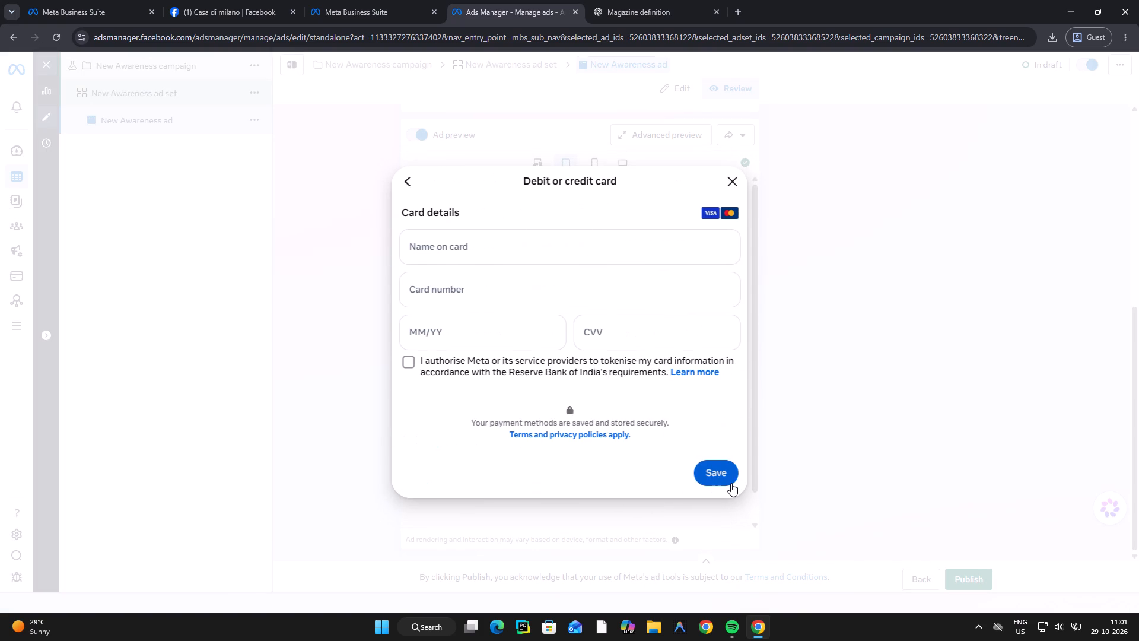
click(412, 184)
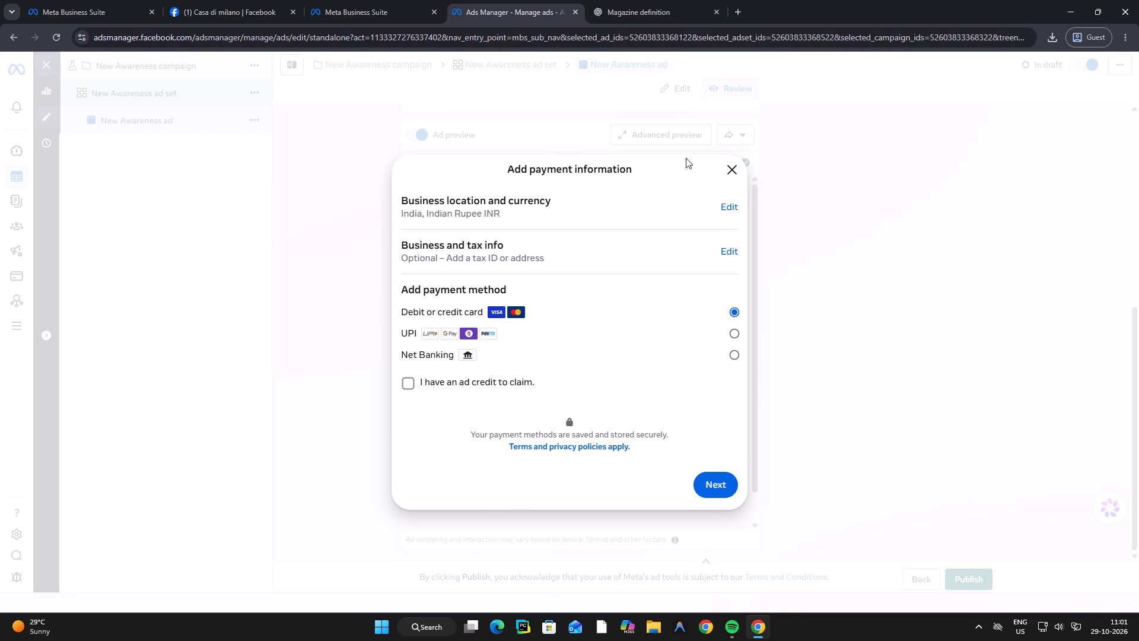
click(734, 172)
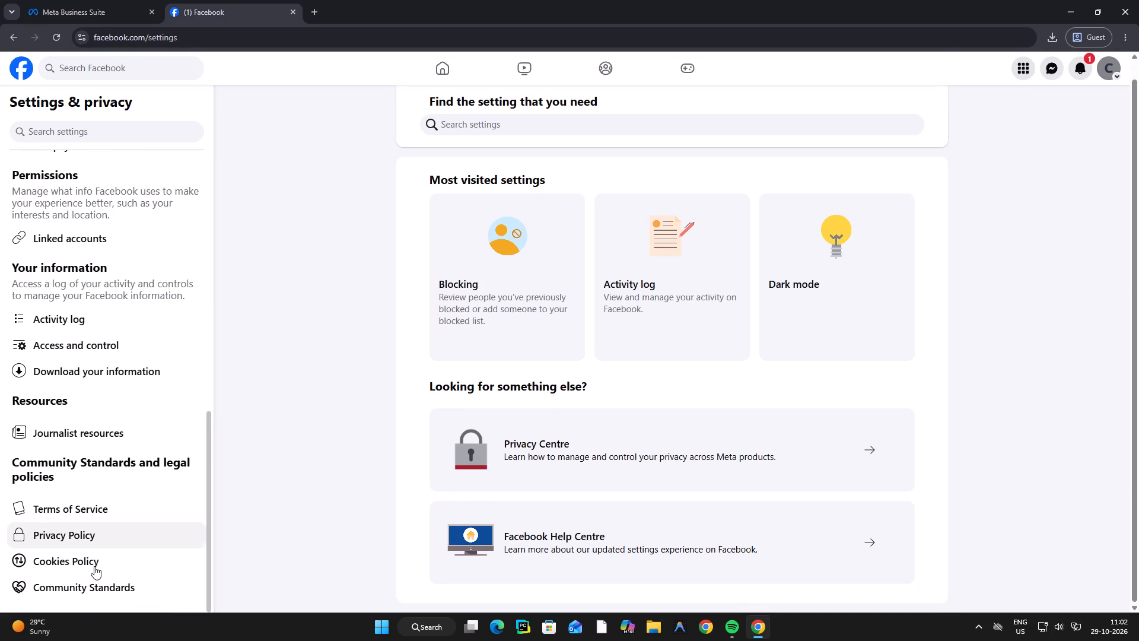
Look through the Settings & privacy overview for the Casa di milano page.
scroll(65, 231, up, 11)
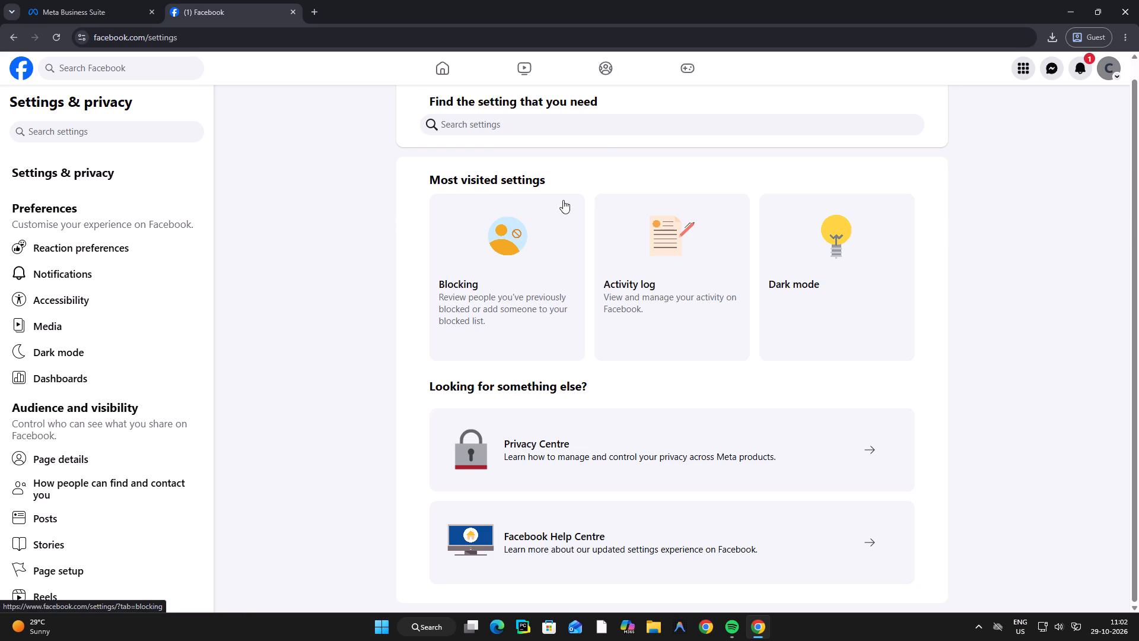
scroll(774, 304, down, 4)
scroll(714, 418, down, 4)
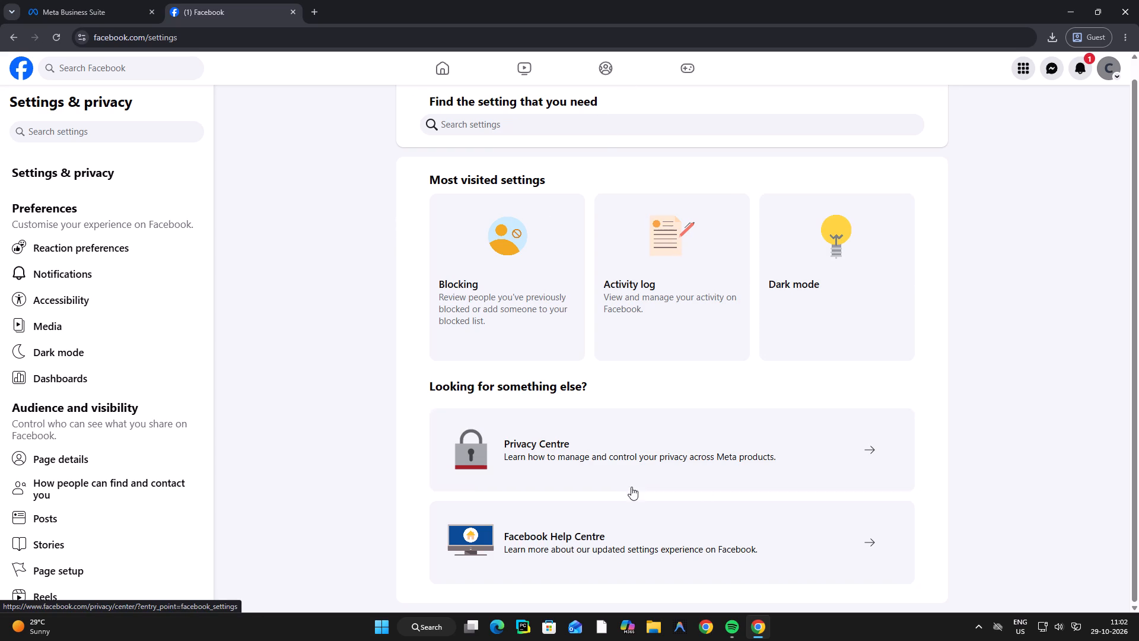
scroll(613, 486, up, 5)
scroll(613, 486, down, 6)
scroll(612, 486, up, 15)
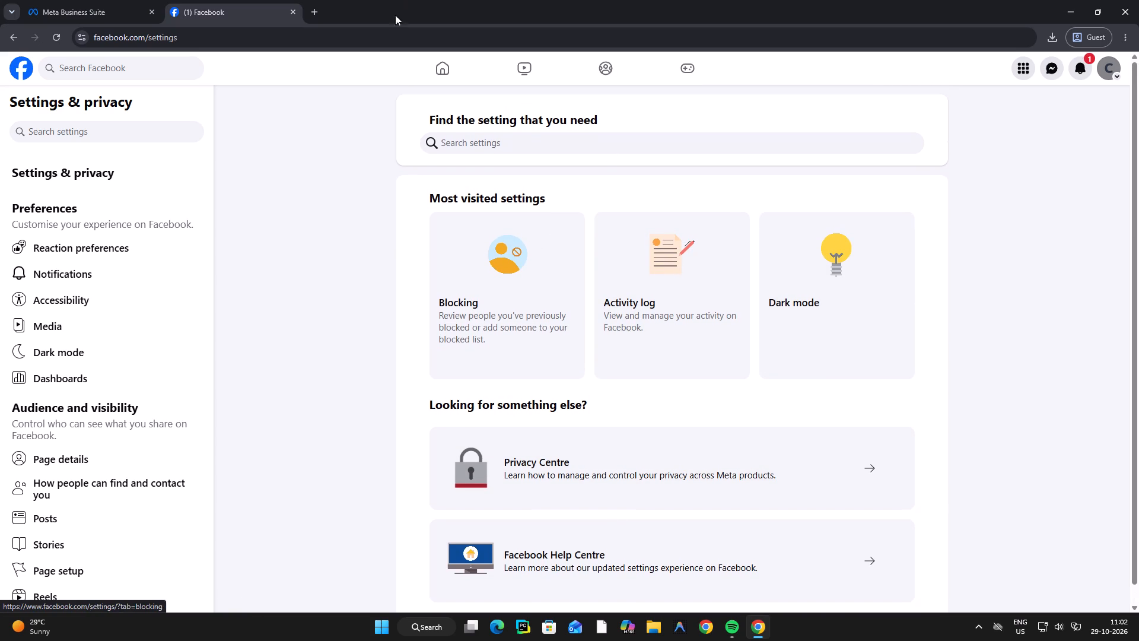
Return to the Facebook home feed, open the Casa di milano page, and review its setup, details, photos and posts sections.
click(444, 65)
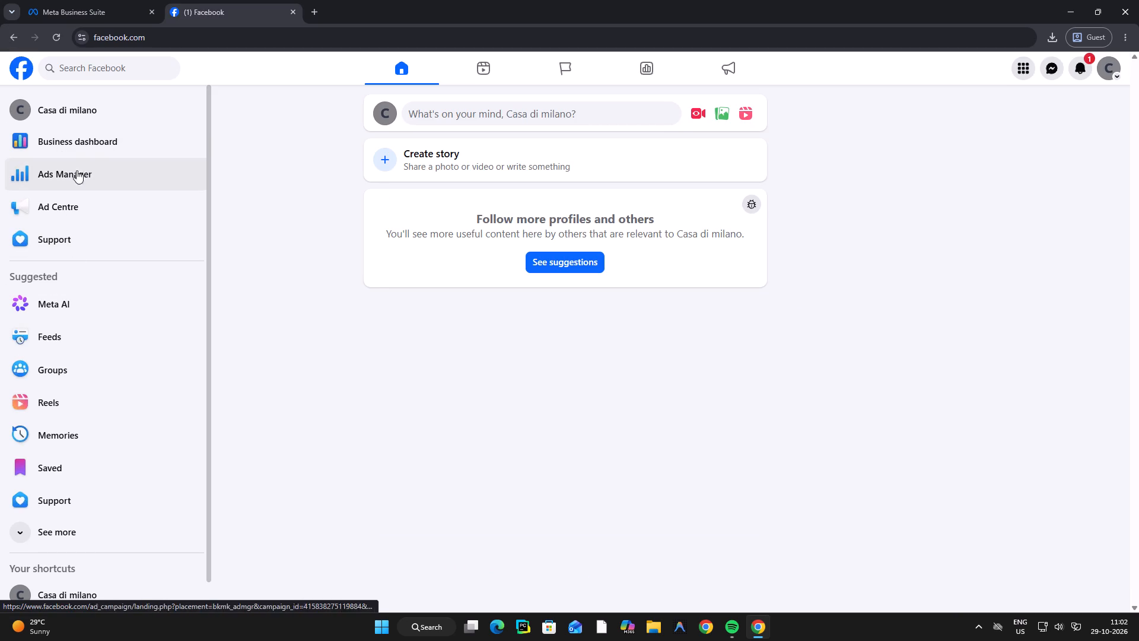
scroll(88, 261, down, 5)
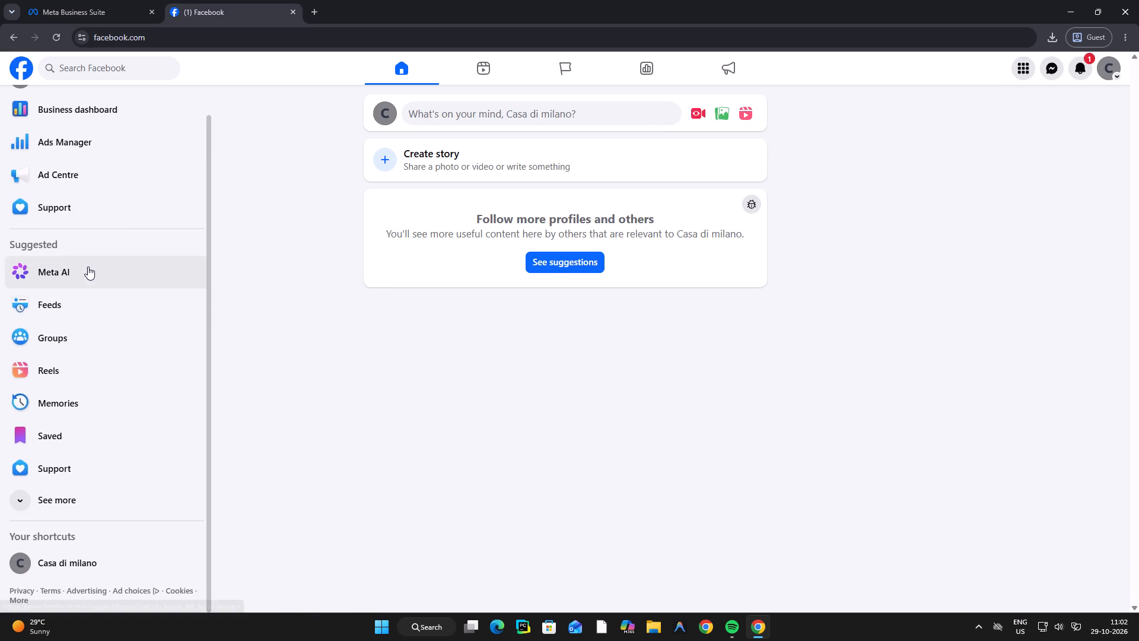
click(143, 554)
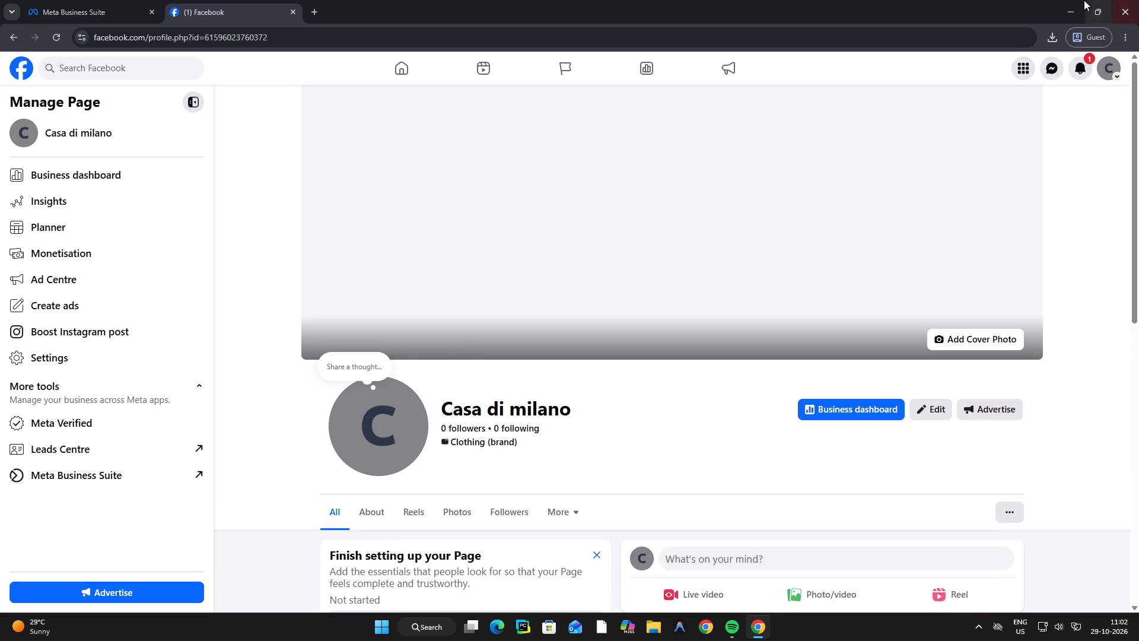
scroll(854, 377, down, 5)
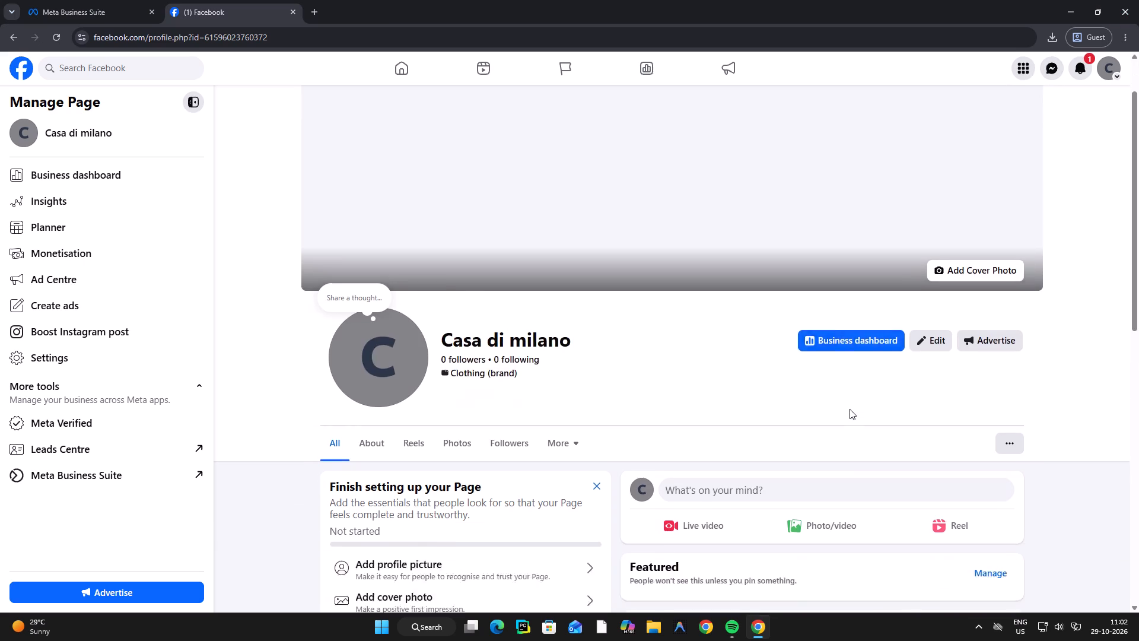
scroll(850, 409, down, 2)
scroll(422, 379, down, 7)
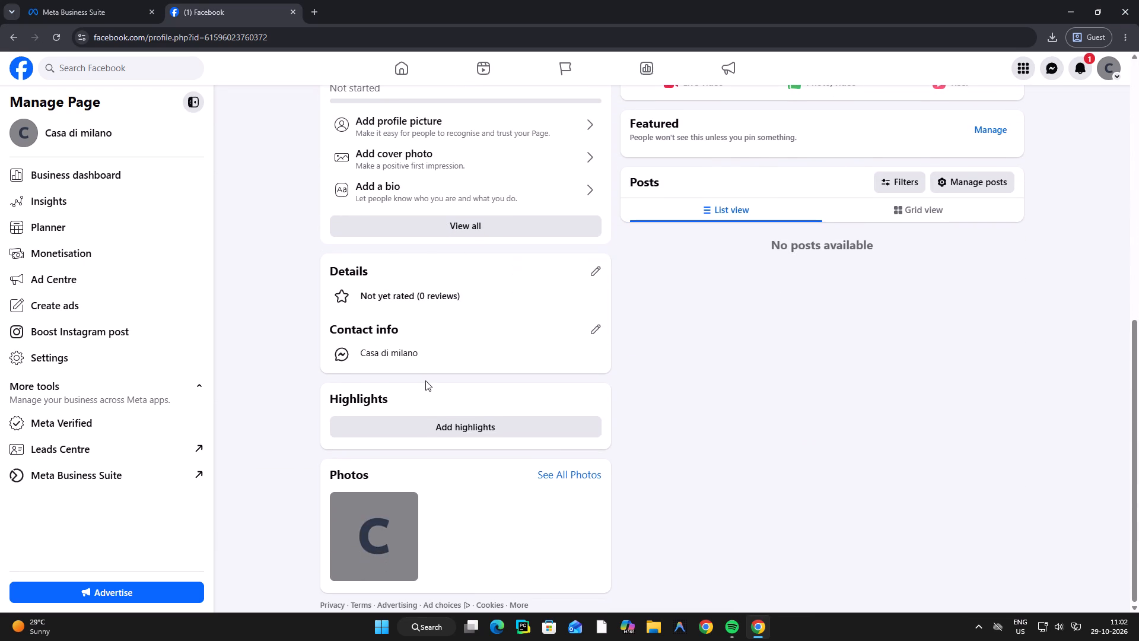
scroll(425, 380, down, 15)
scroll(565, 572, down, 6)
scroll(553, 554, up, 1)
scroll(553, 554, down, 7)
scroll(583, 306, up, 1)
scroll(581, 309, down, 1)
scroll(503, 262, up, 6)
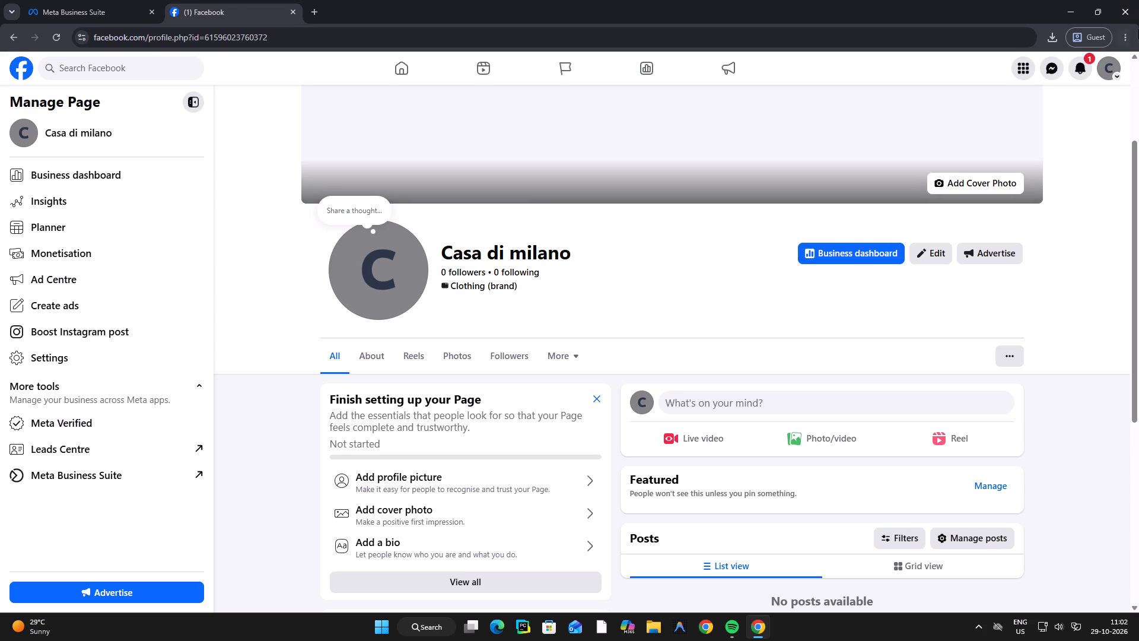
Log out of the Facebook account.
click(1108, 64)
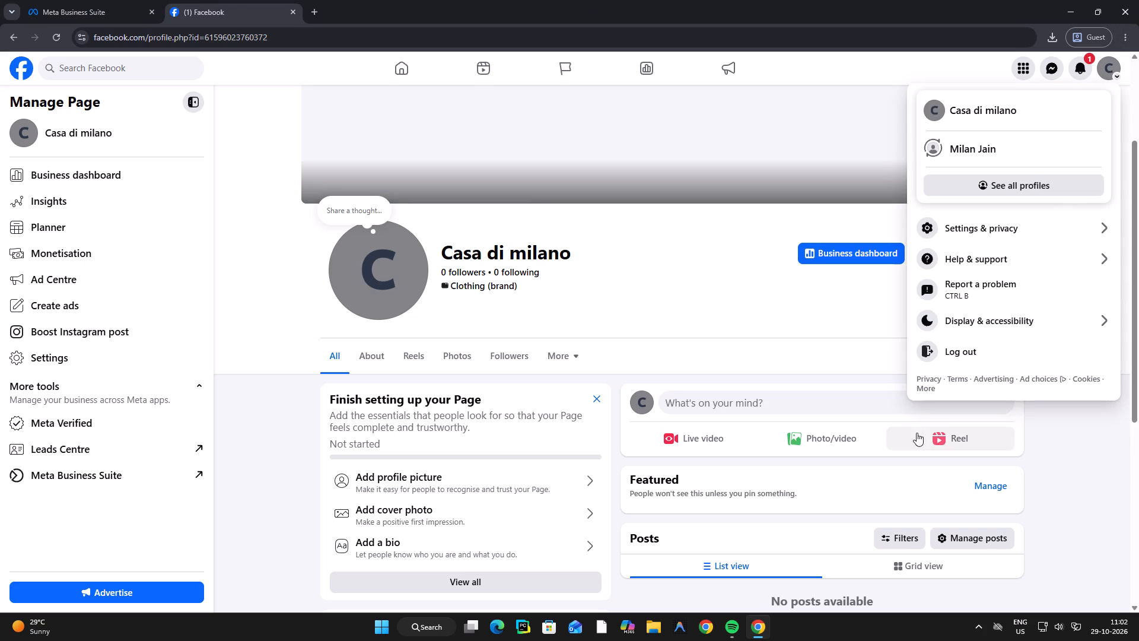
click(969, 357)
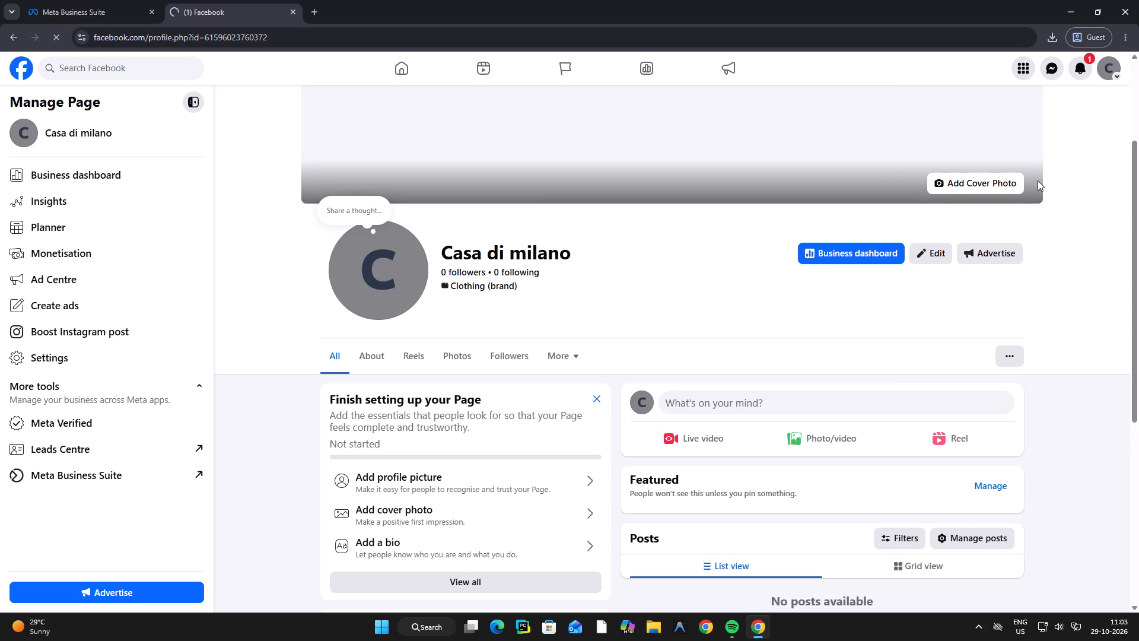
click(1106, 71)
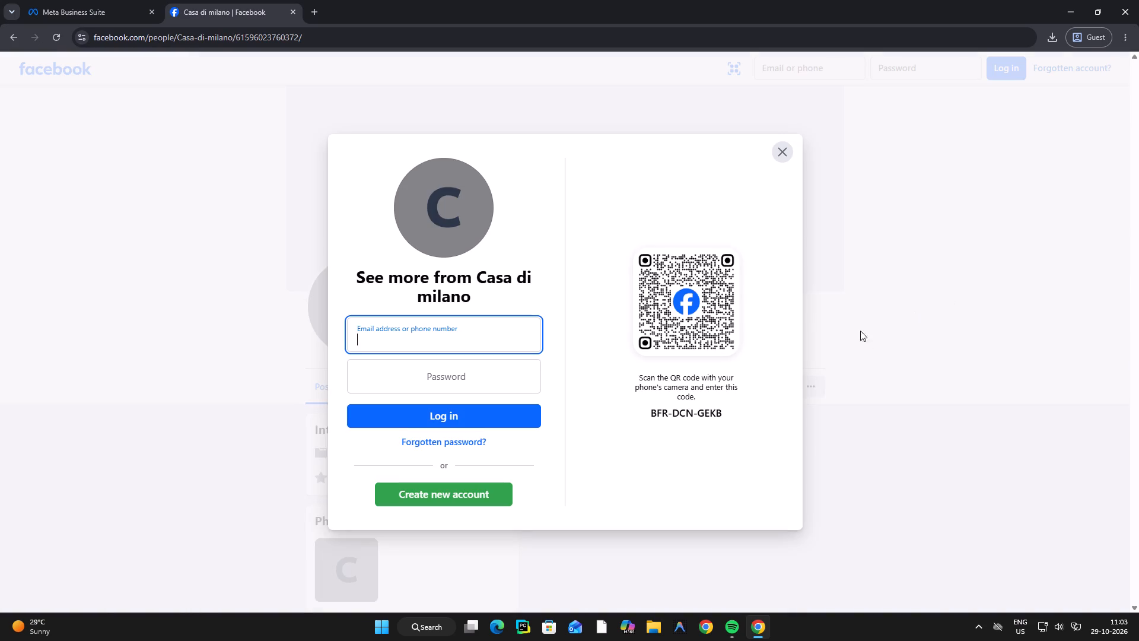
Dismiss the login prompt and examine the public view of the Casa di milano page, including its profile picture.
click(783, 151)
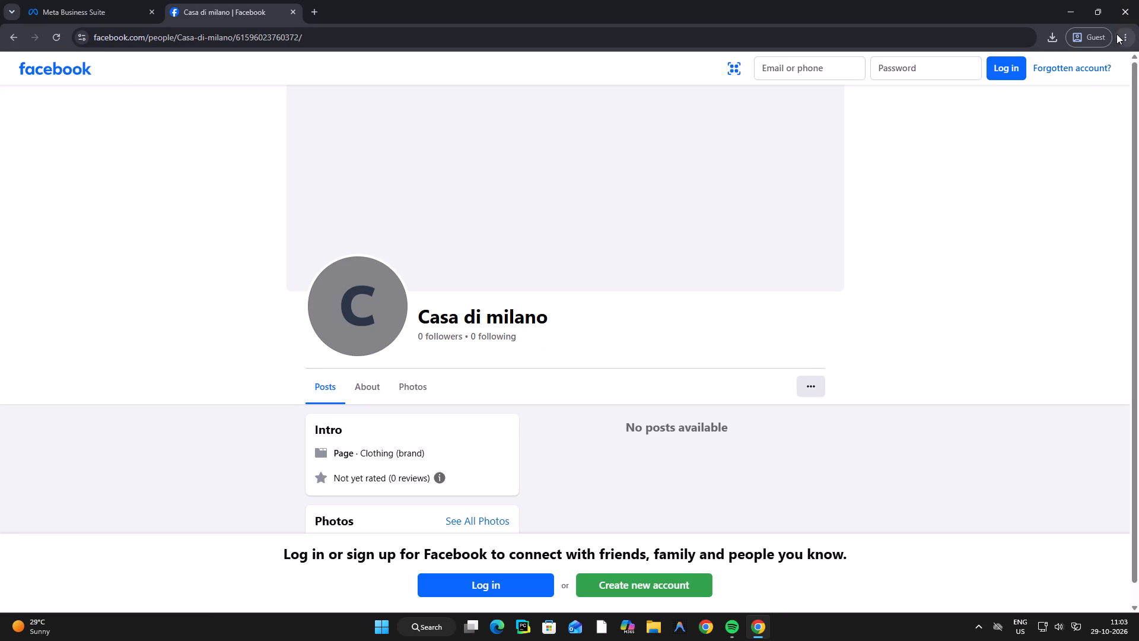
click(376, 328)
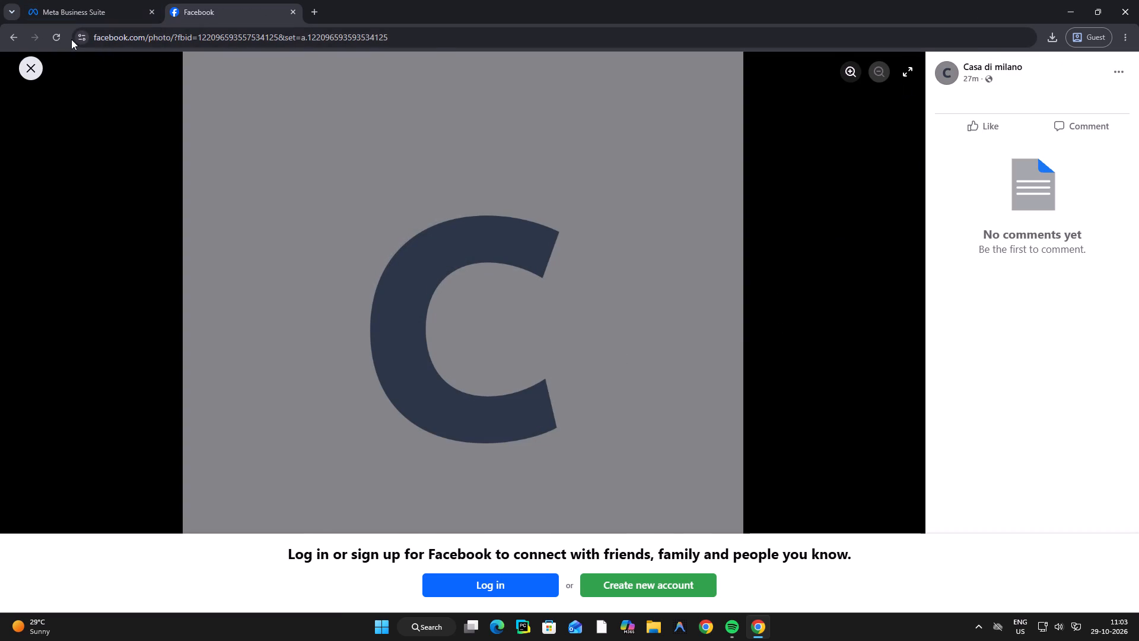
click(30, 58)
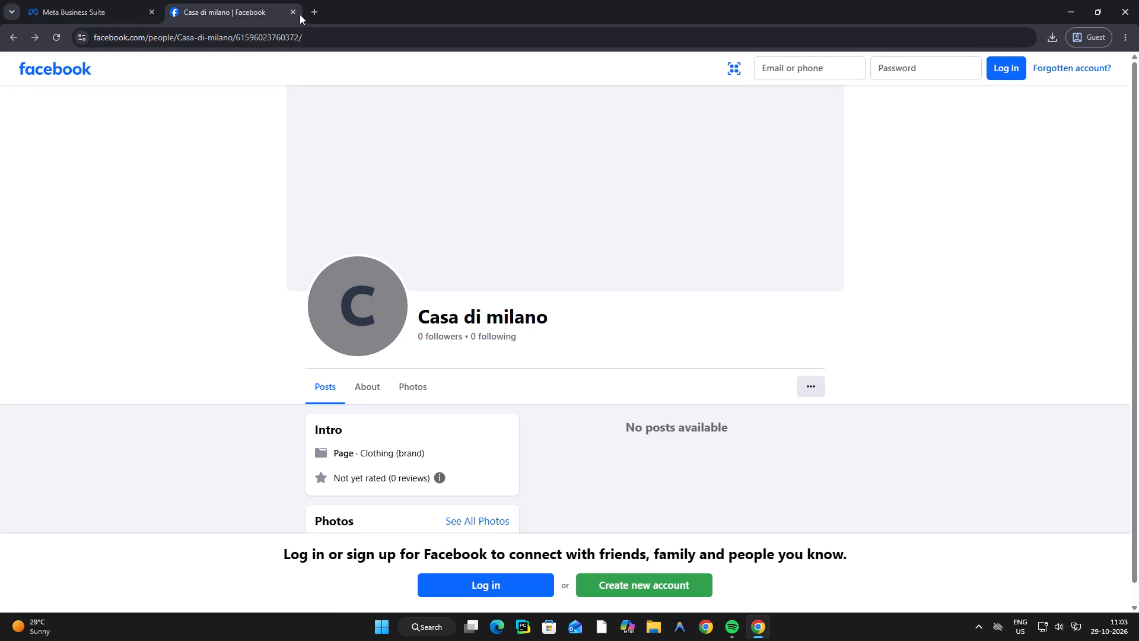
scroll(630, 507, down, 3)
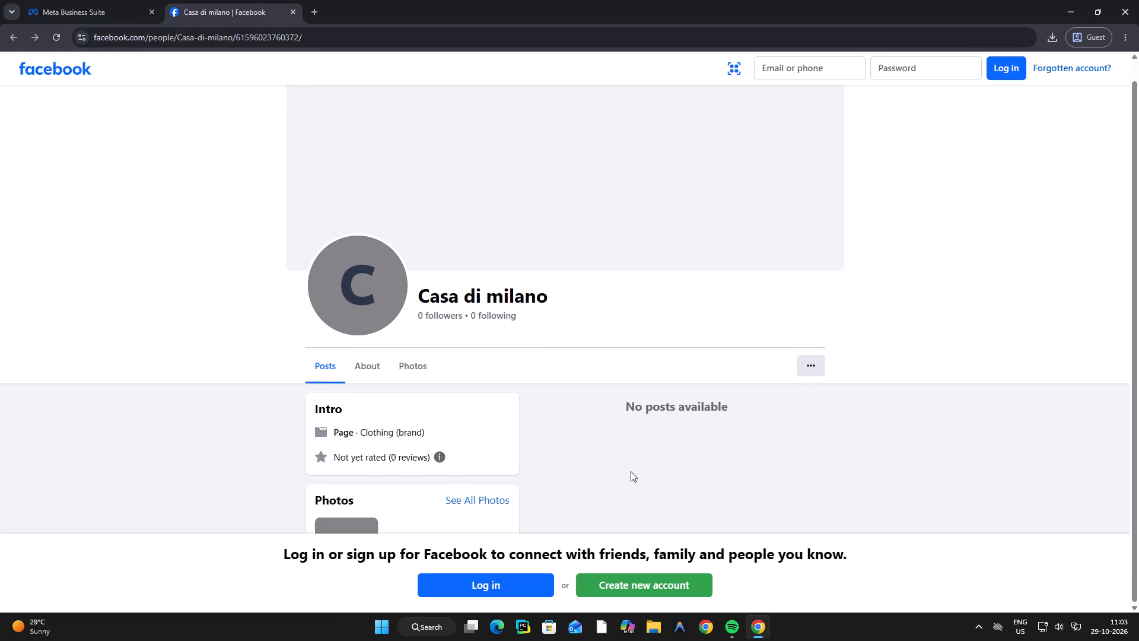
scroll(631, 471, down, 2)
Close the Casa di milano and Meta Business Suite tabs to end the guest browsing session.
click(291, 12)
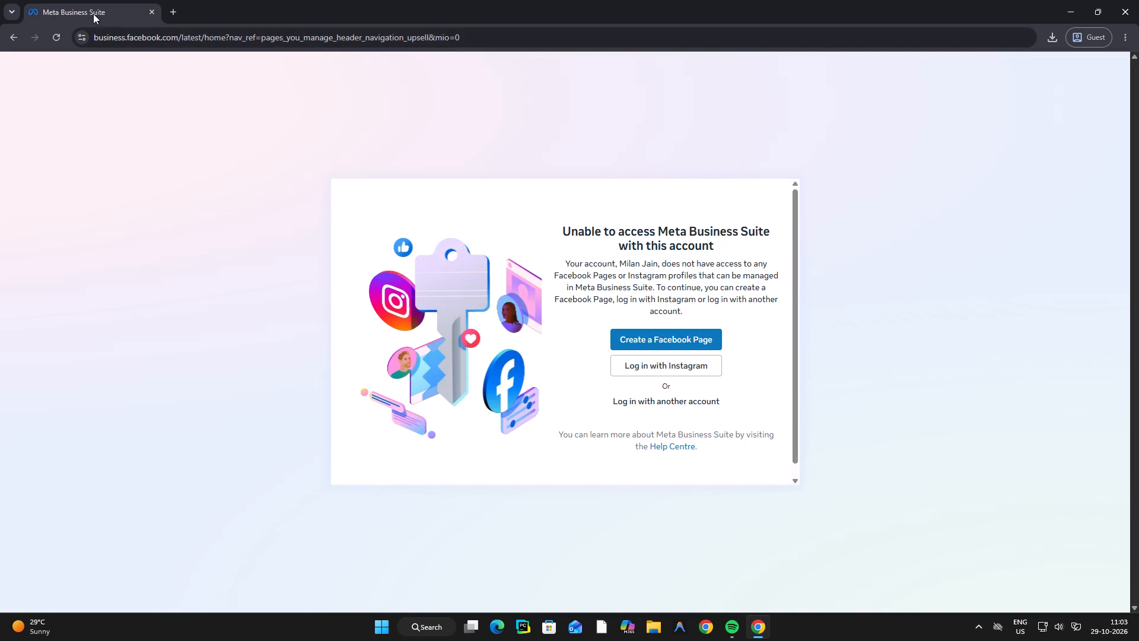
click(153, 11)
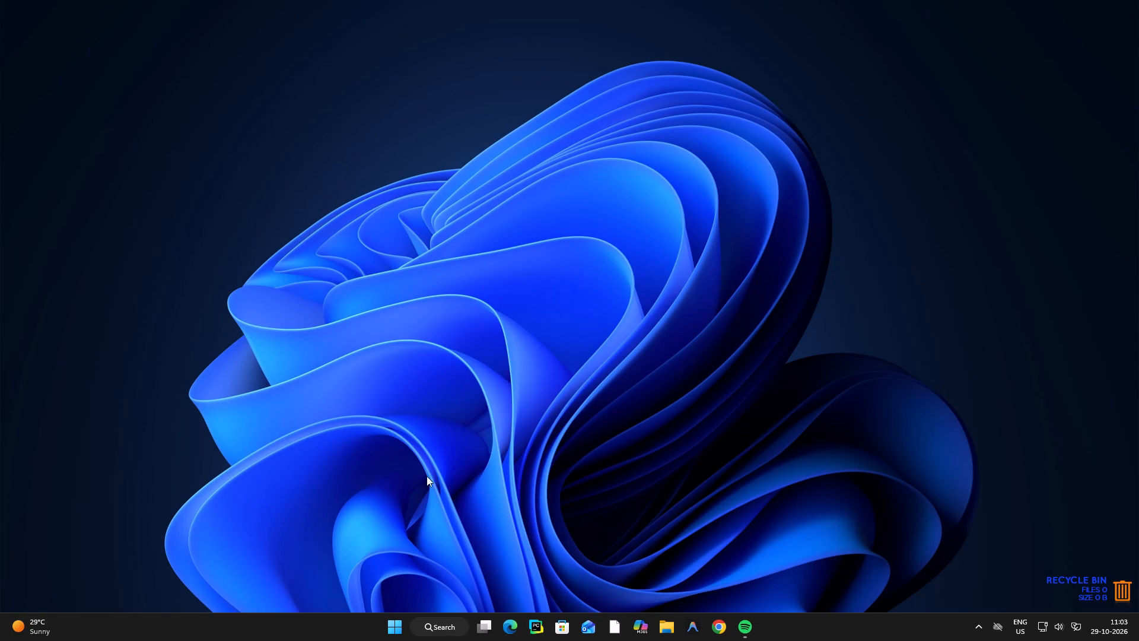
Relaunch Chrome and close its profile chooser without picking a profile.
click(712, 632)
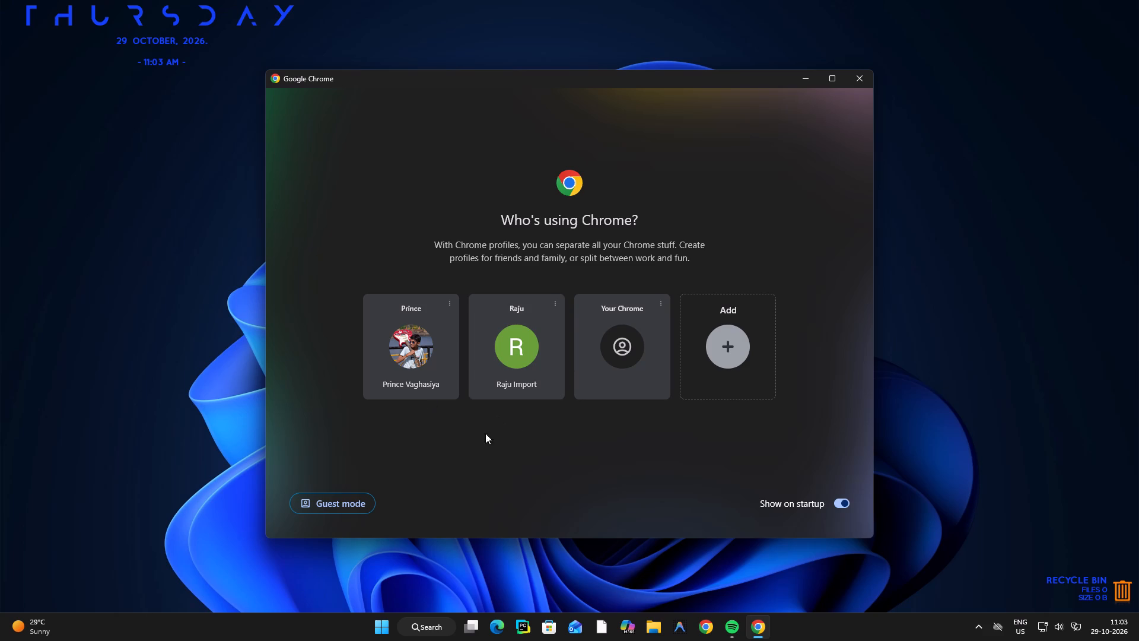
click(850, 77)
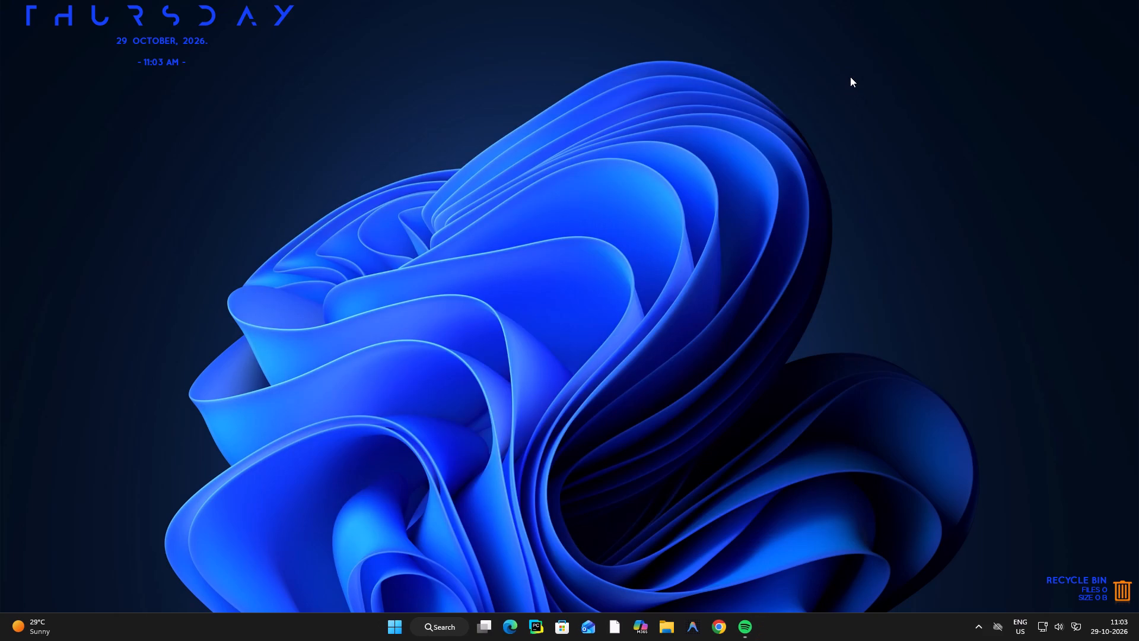
Bring up the Windows shut-down dialog from the desktop.
key(alt+F4)
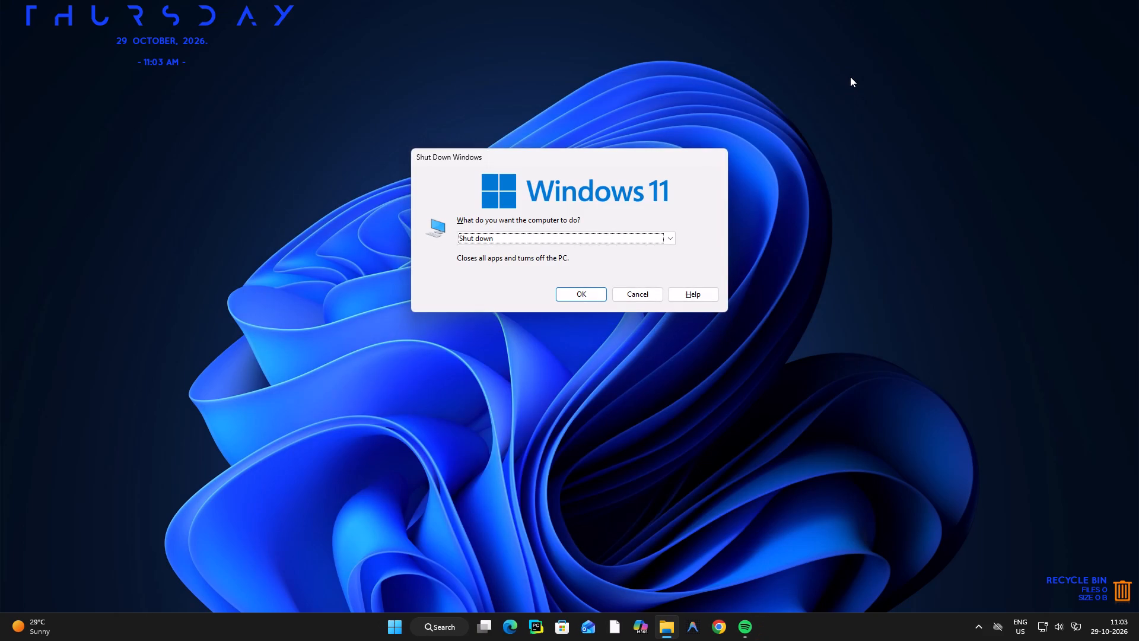